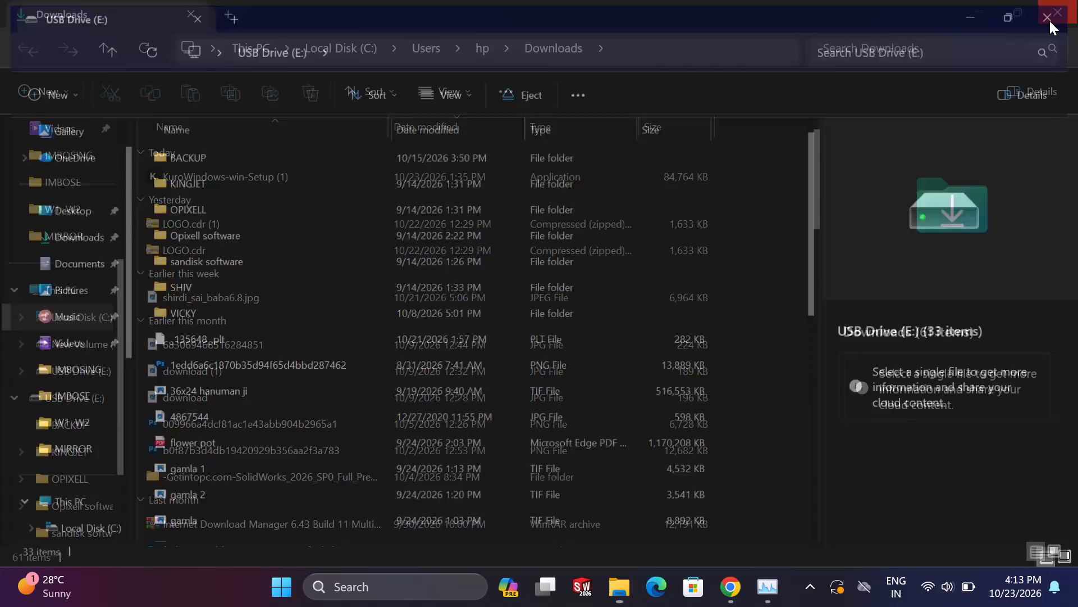
Clear the desktop by closing the open File Explorer and Chrome windows and minimizing the remaining USB Drive (E:) window.
{"action": "left_click", "coordinate": [1049, 21]}
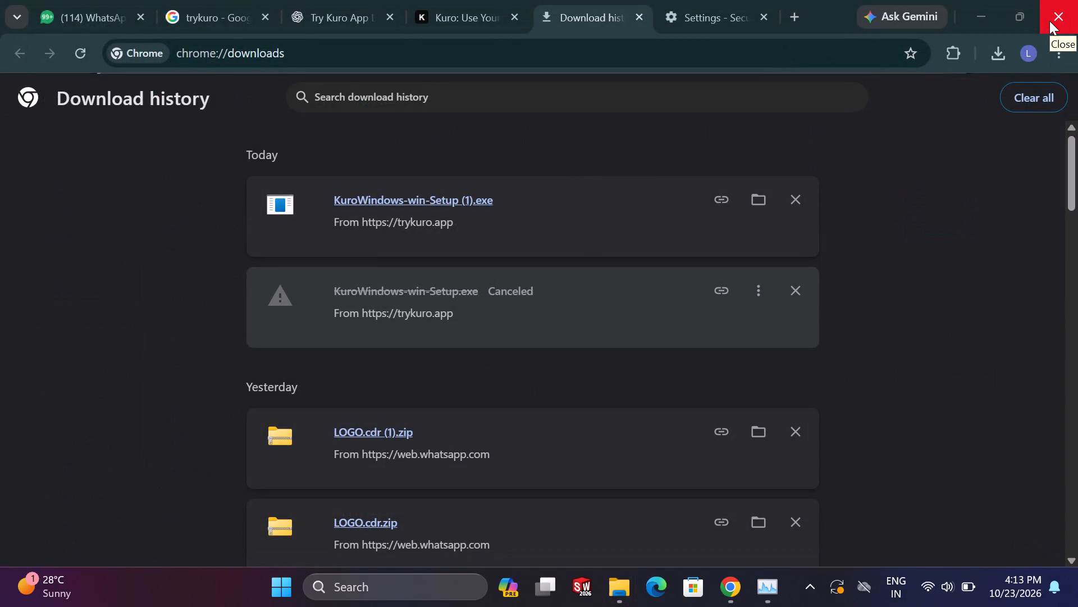
{"action": "left_click", "coordinate": [1049, 21]}
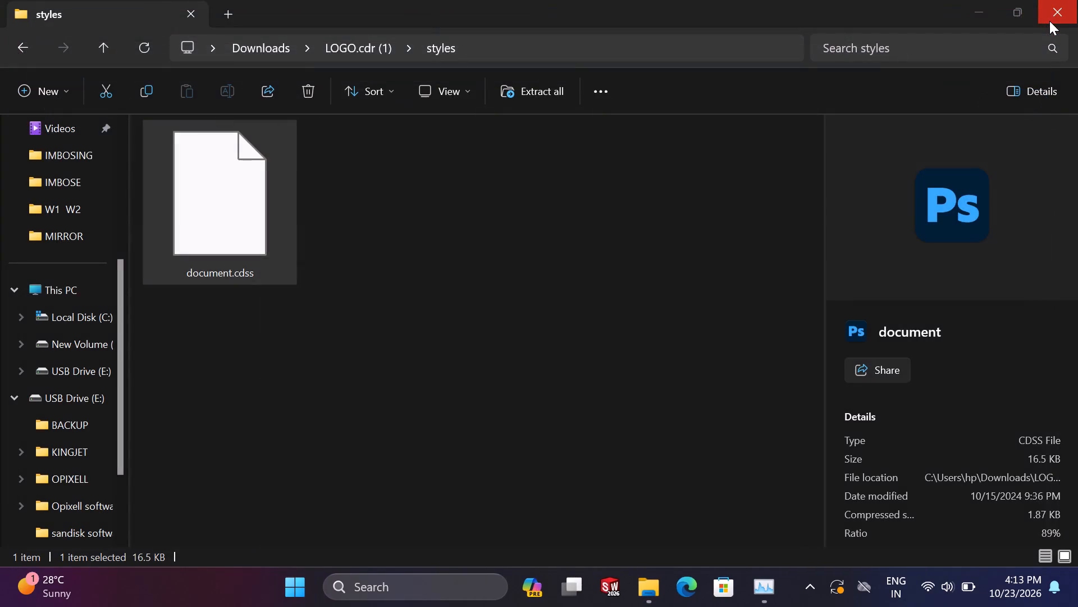
{"action": "left_click", "coordinate": [1049, 21]}
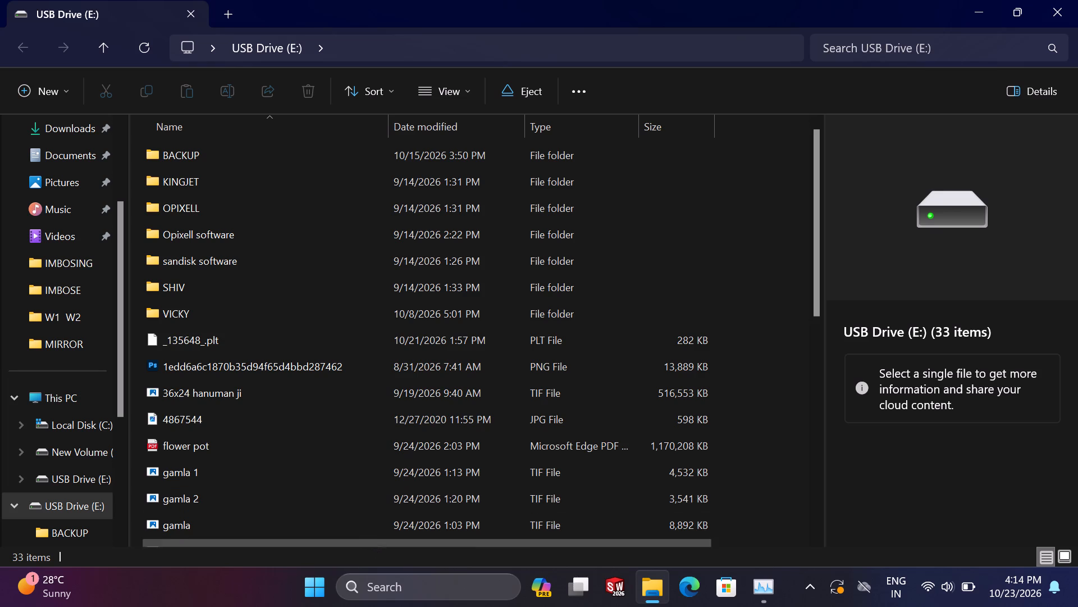
{"action": "left_click", "coordinate": [983, 16]}
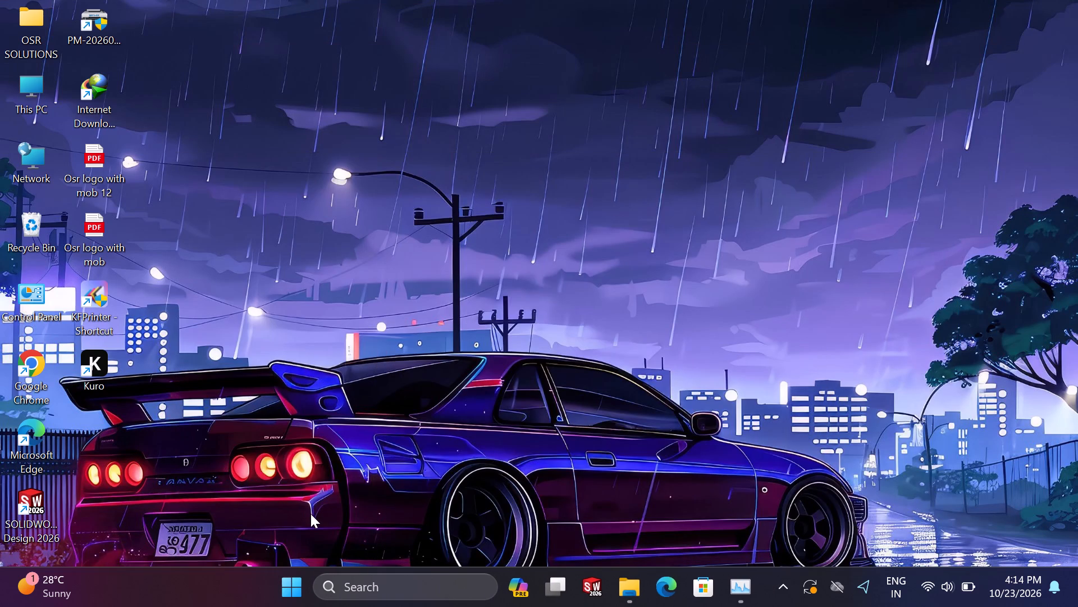
Launch Adobe Photoshop 2026 from the recent apps in Windows search.
{"action": "left_click", "coordinate": [359, 590]}
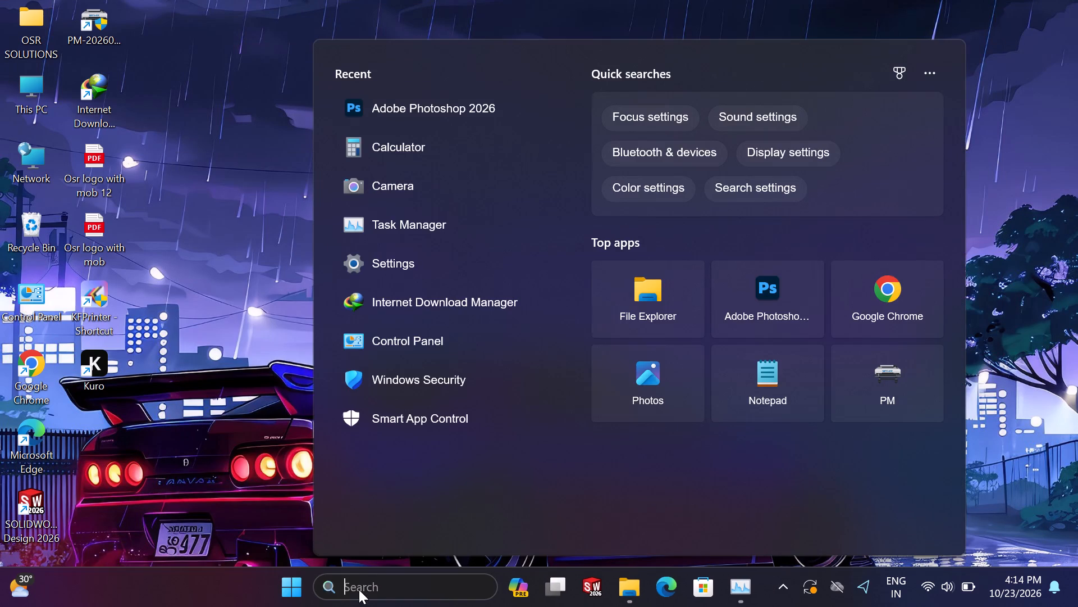
{"action": "double_click", "coordinate": [456, 103]}
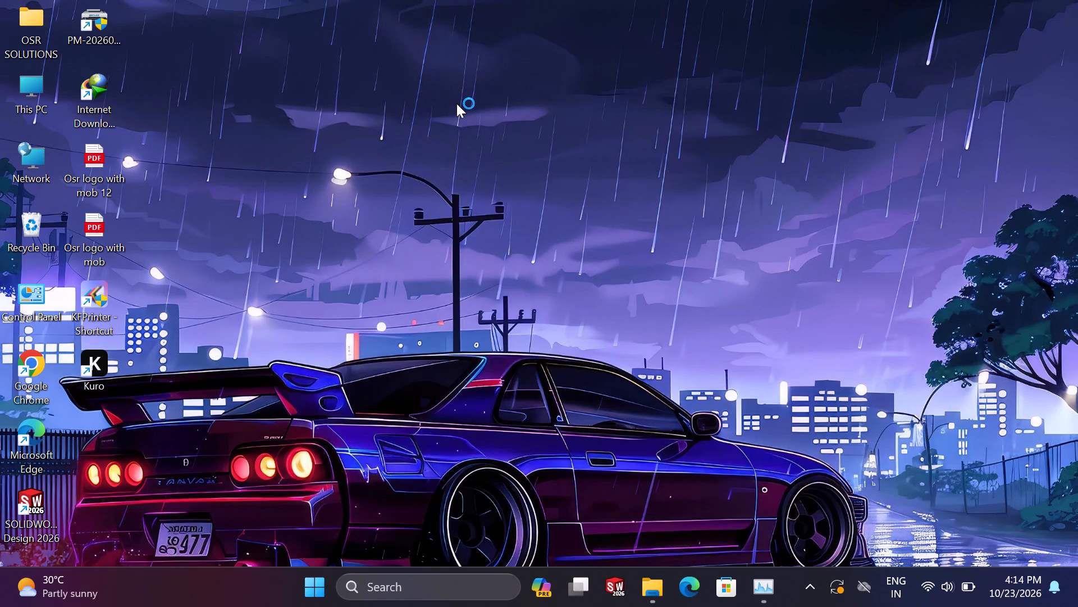
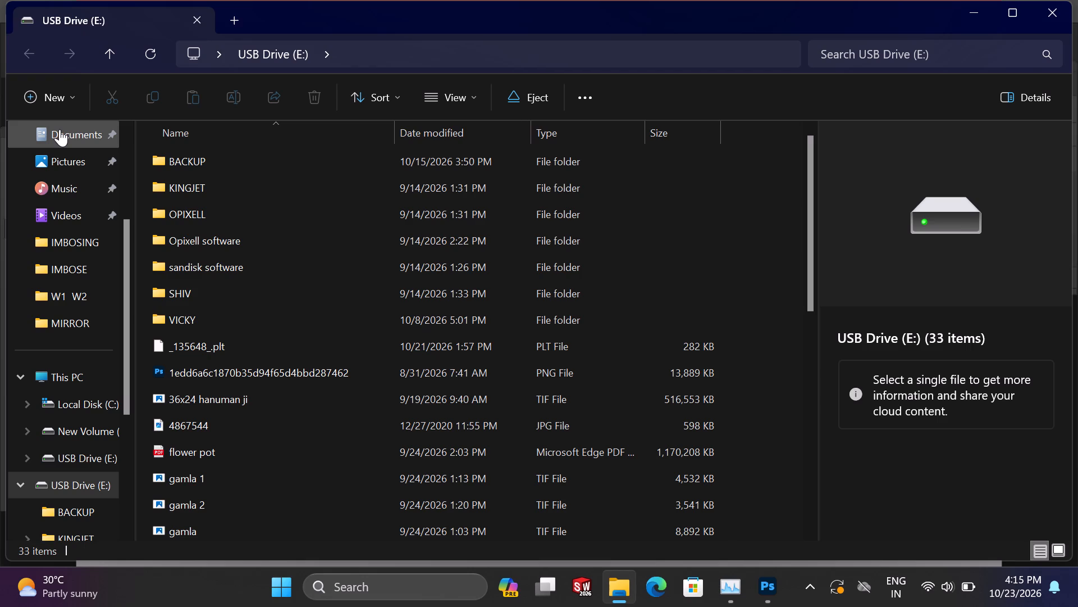
Switch File Explorer from USB Drive (E:) to the Documents folder and close its window.
{"action": "left_click", "coordinate": [60, 129]}
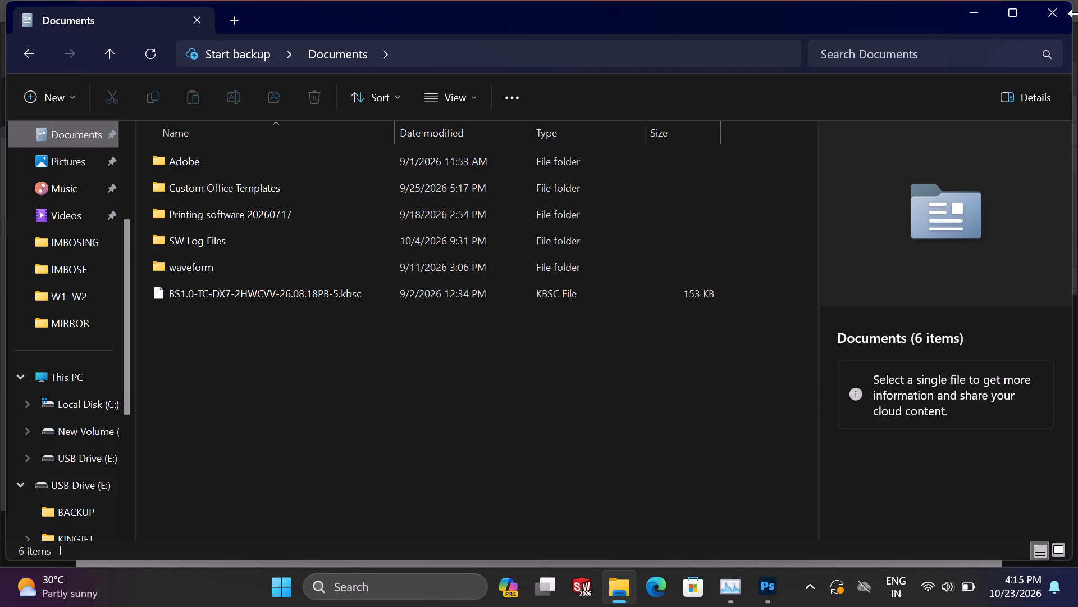
{"action": "left_click", "coordinate": [1045, 6]}
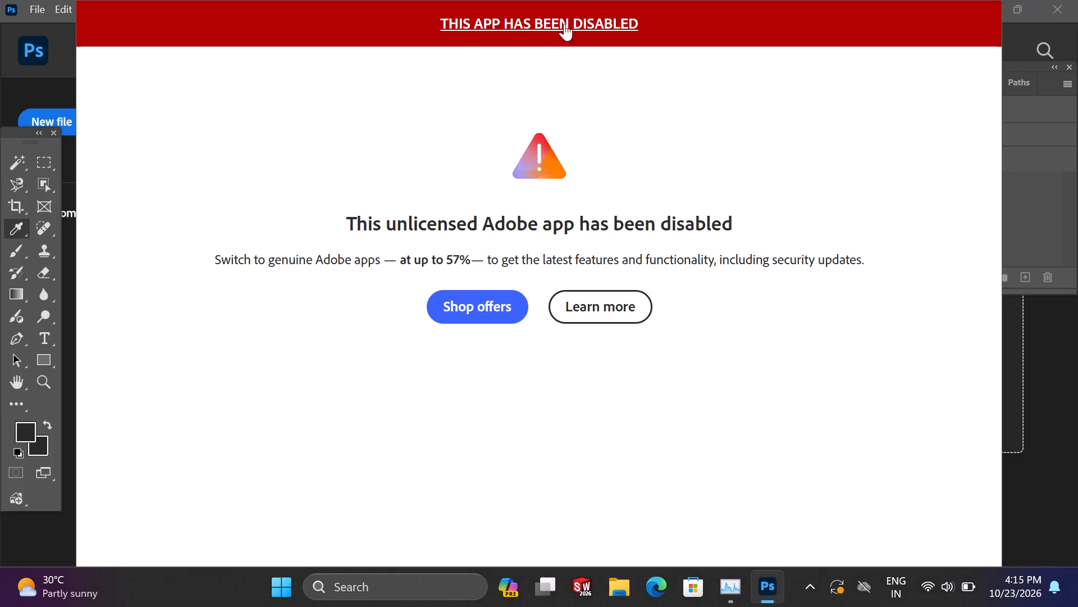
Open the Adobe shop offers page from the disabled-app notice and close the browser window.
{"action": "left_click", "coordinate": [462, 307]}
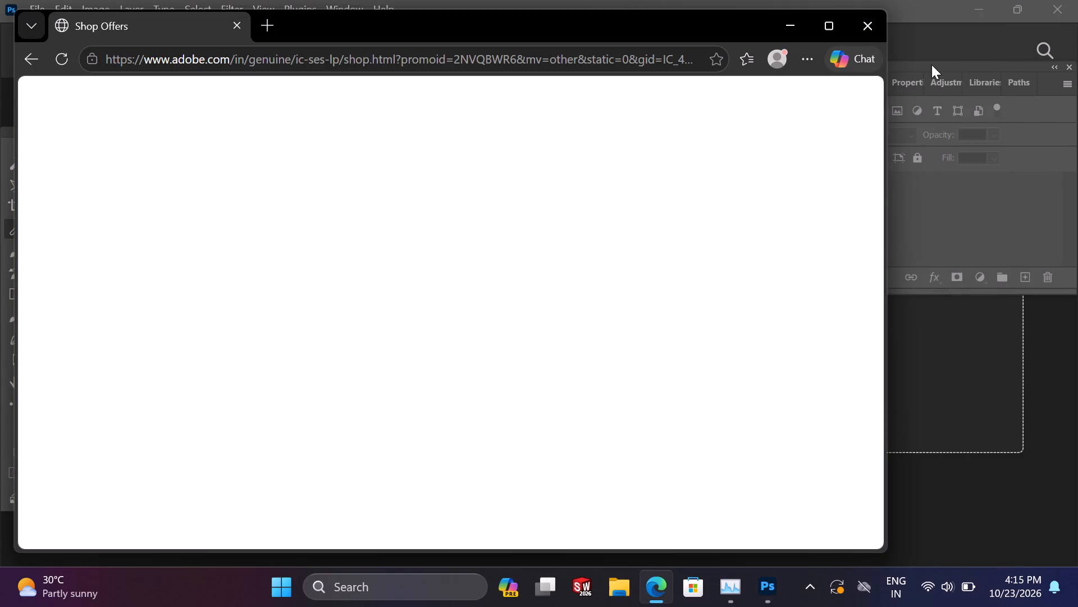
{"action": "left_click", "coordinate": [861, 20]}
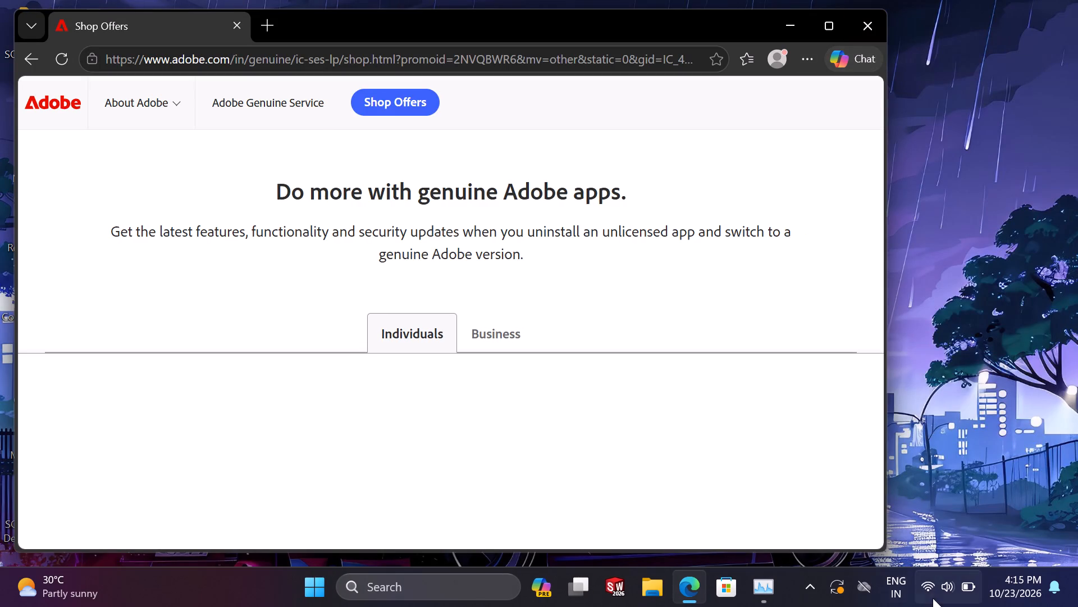
Turn off the computer's Wi-Fi and dismiss the quick settings.
{"action": "left_click", "coordinate": [925, 584]}
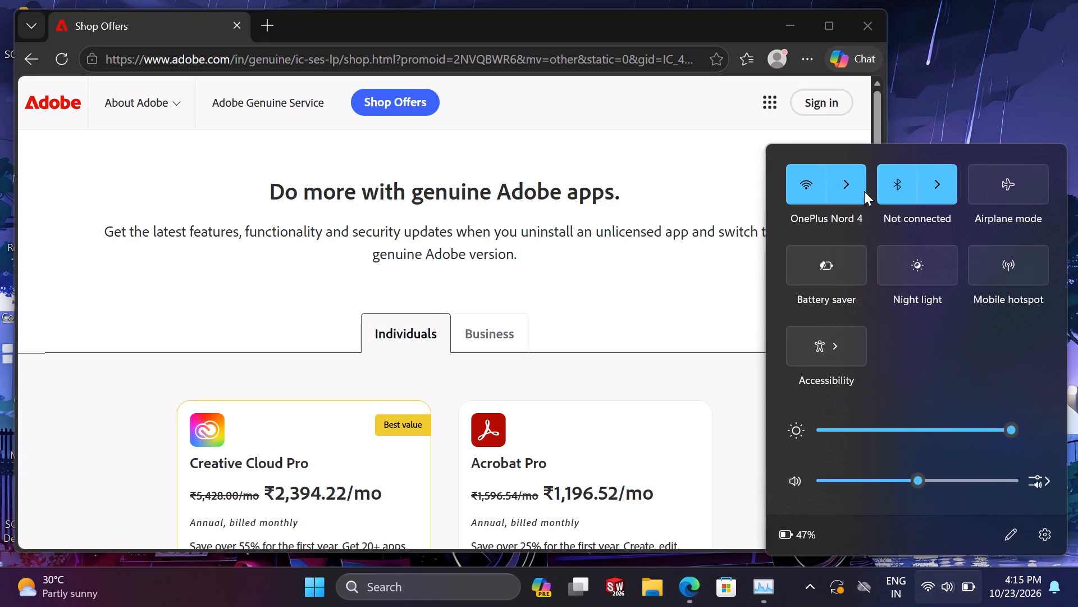
{"action": "left_click", "coordinate": [850, 192]}
{"action": "left_click", "coordinate": [1038, 167]}
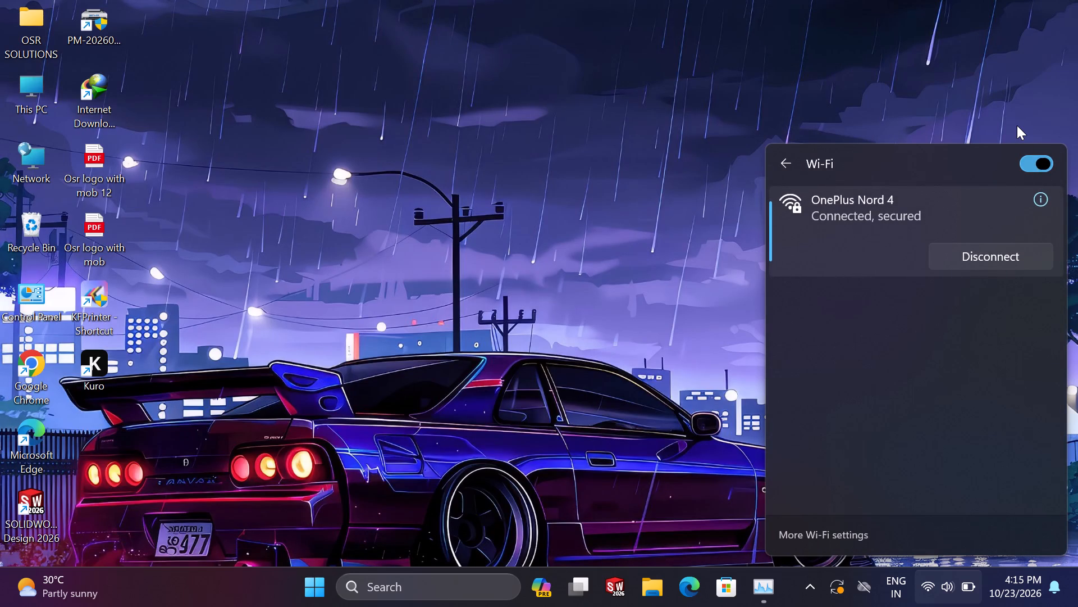
{"action": "left_click", "coordinate": [1017, 125]}
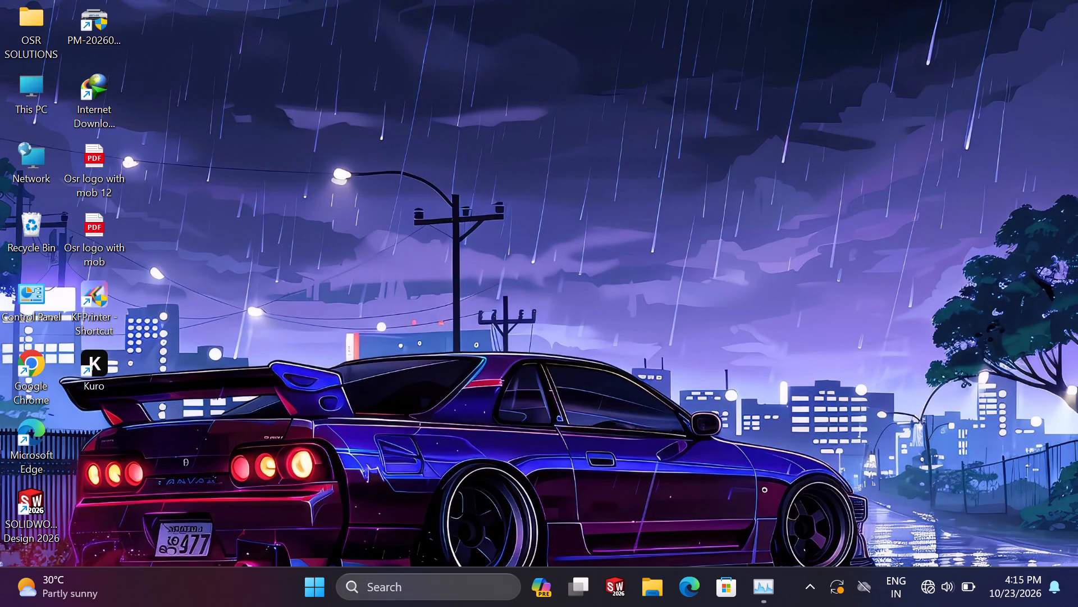
Relaunch Adobe Photoshop 2026 from the recent apps in Windows search and minimize the USB Drive (E:) window in front of it.
{"action": "left_click", "coordinate": [403, 588]}
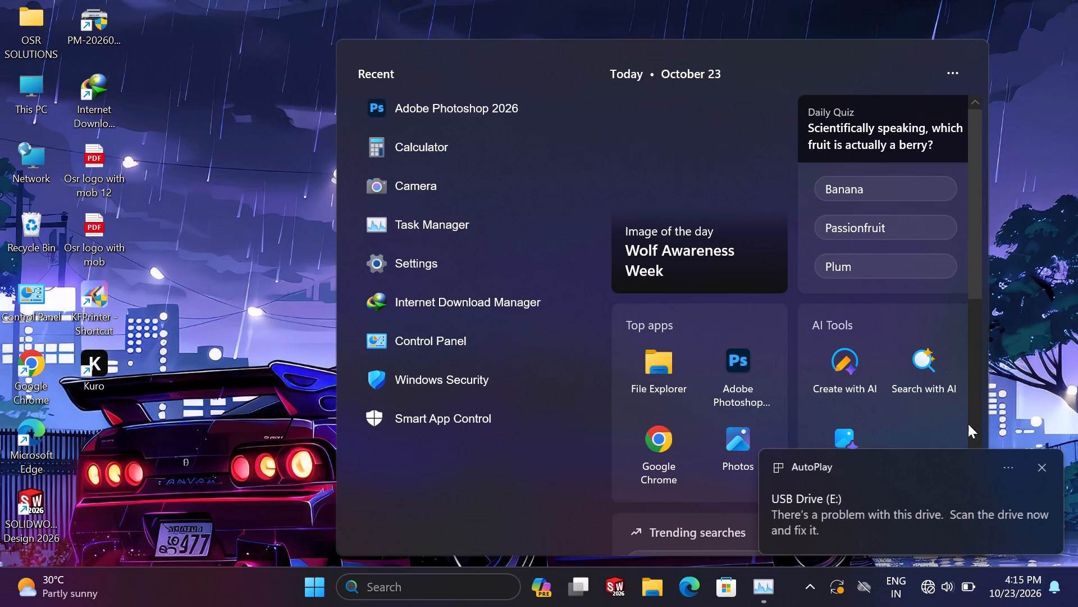
{"action": "double_click", "coordinate": [505, 102]}
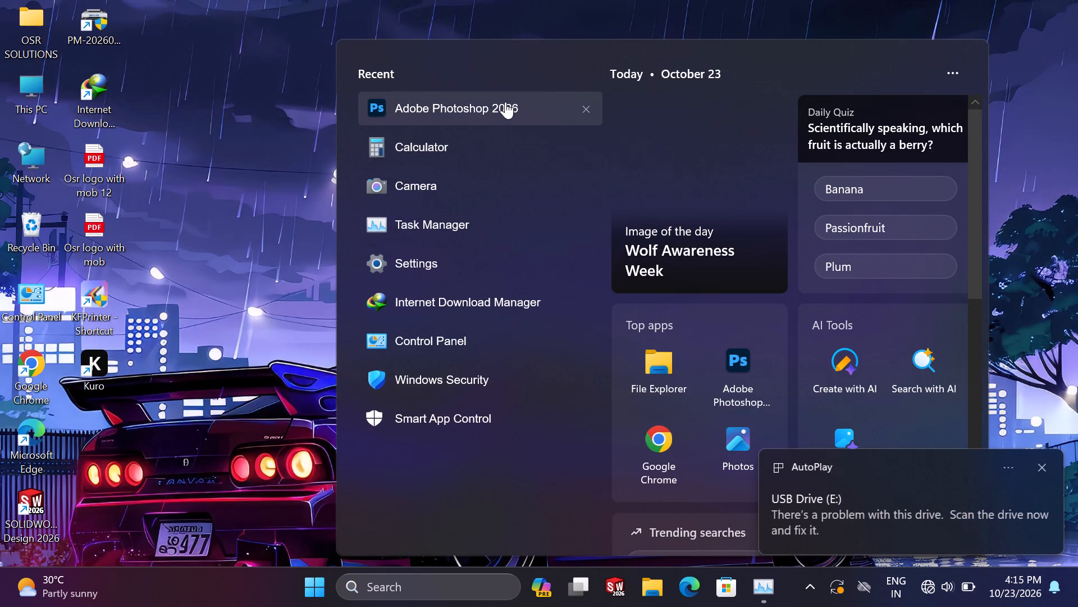
{"action": "double_click", "coordinate": [505, 102]}
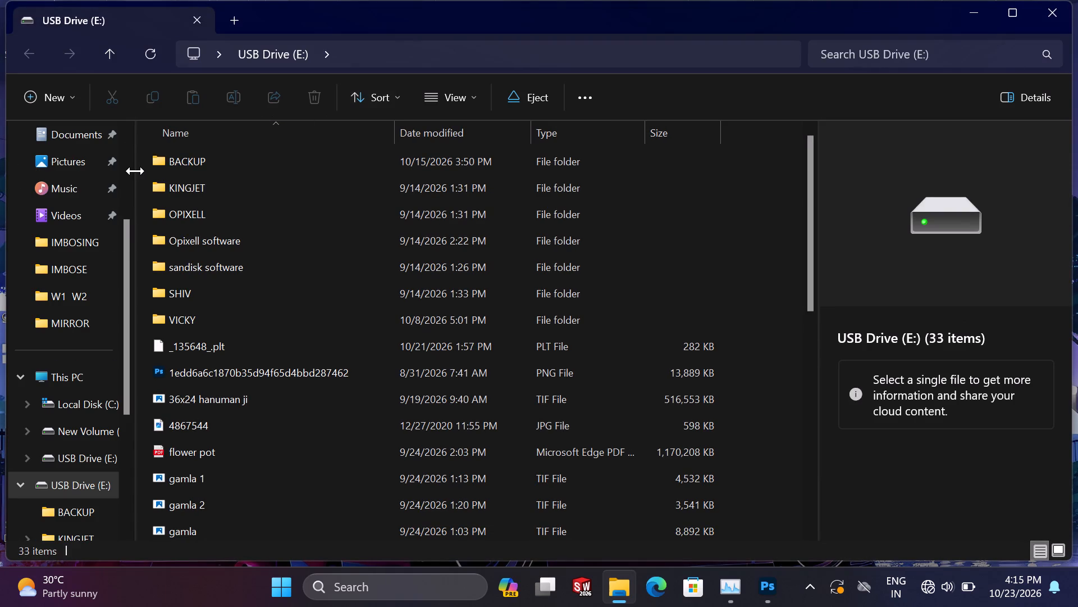
{"action": "left_click", "coordinate": [977, 13]}
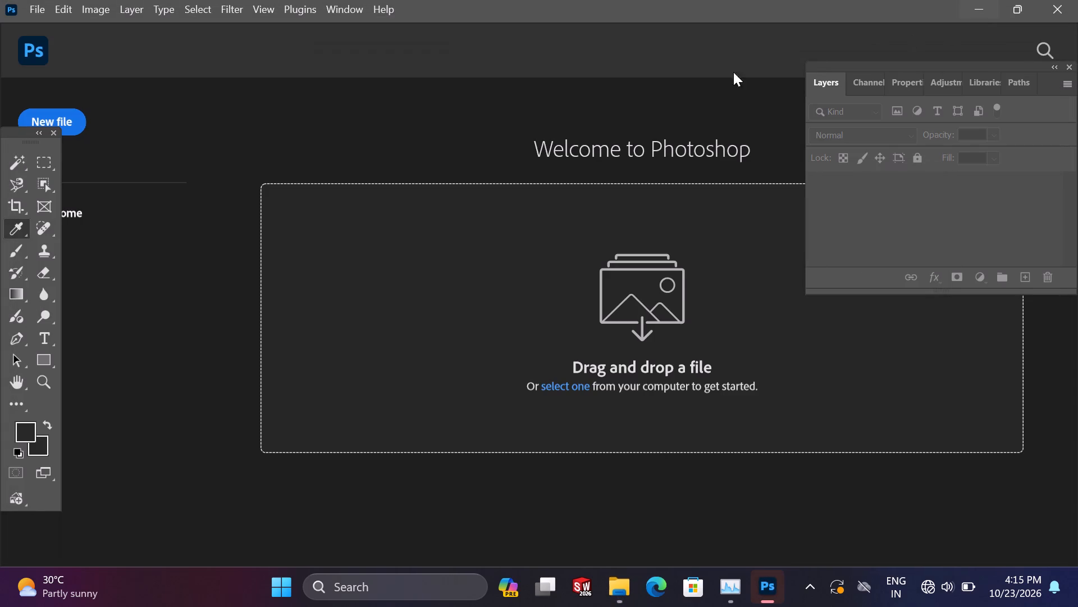
Open the blue meditating figure PNG, 9f063e51a2433efb2e6cb5a145c95d9b, from the Downloads folder.
{"action": "left_click", "coordinate": [38, 13]}
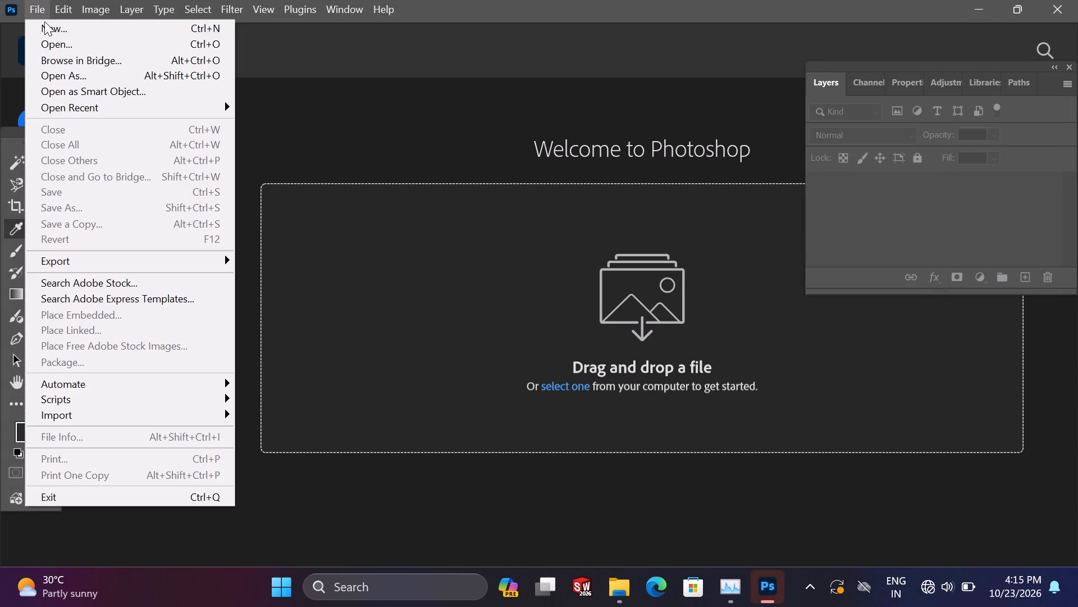
{"action": "left_click", "coordinate": [53, 51]}
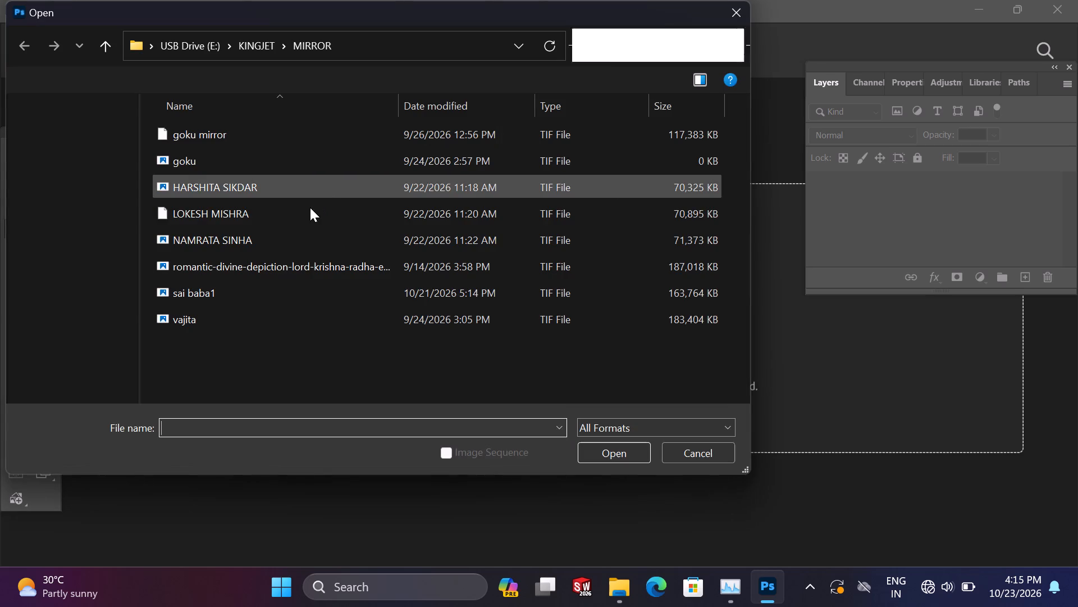
{"action": "scroll", "coordinate": [81, 165], "scroll_direction": "down", "scroll_amount": 3}
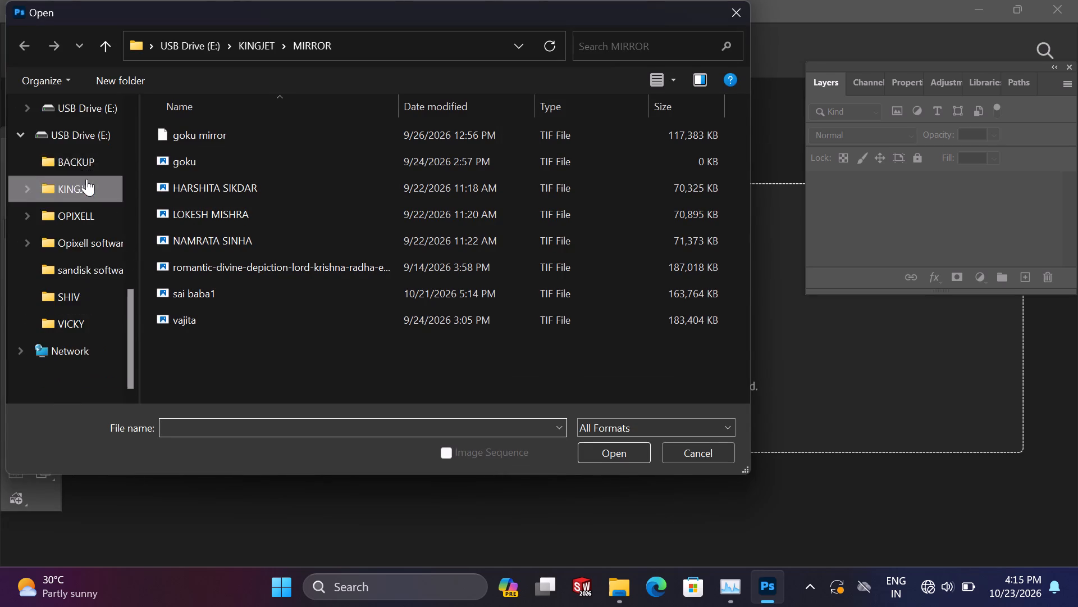
{"action": "scroll", "coordinate": [88, 179], "scroll_direction": "up", "scroll_amount": 7}
{"action": "left_click", "coordinate": [71, 248]}
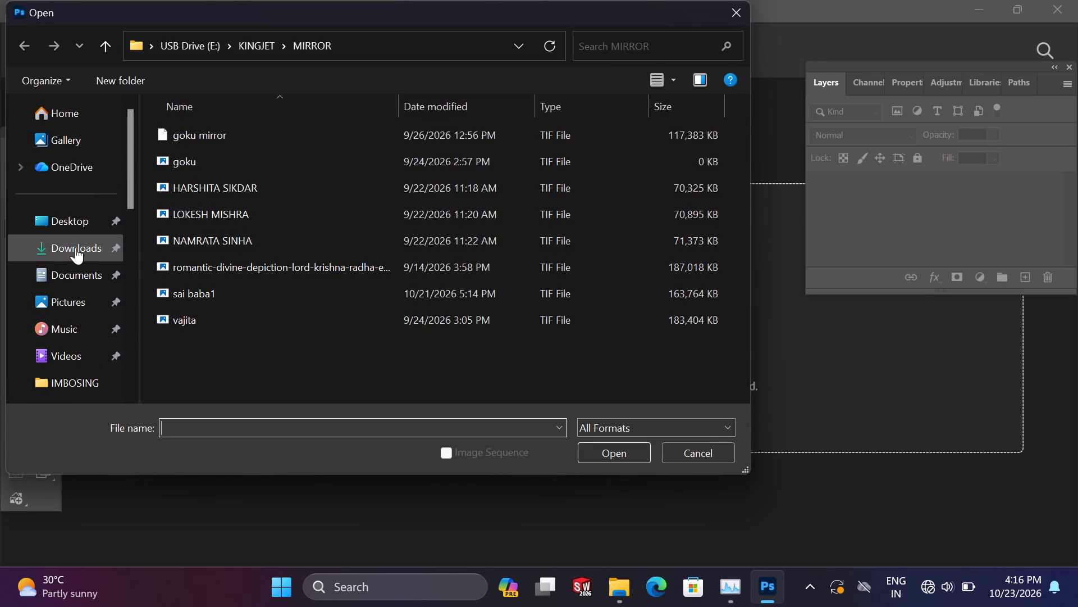
{"action": "double_click", "coordinate": [76, 247]}
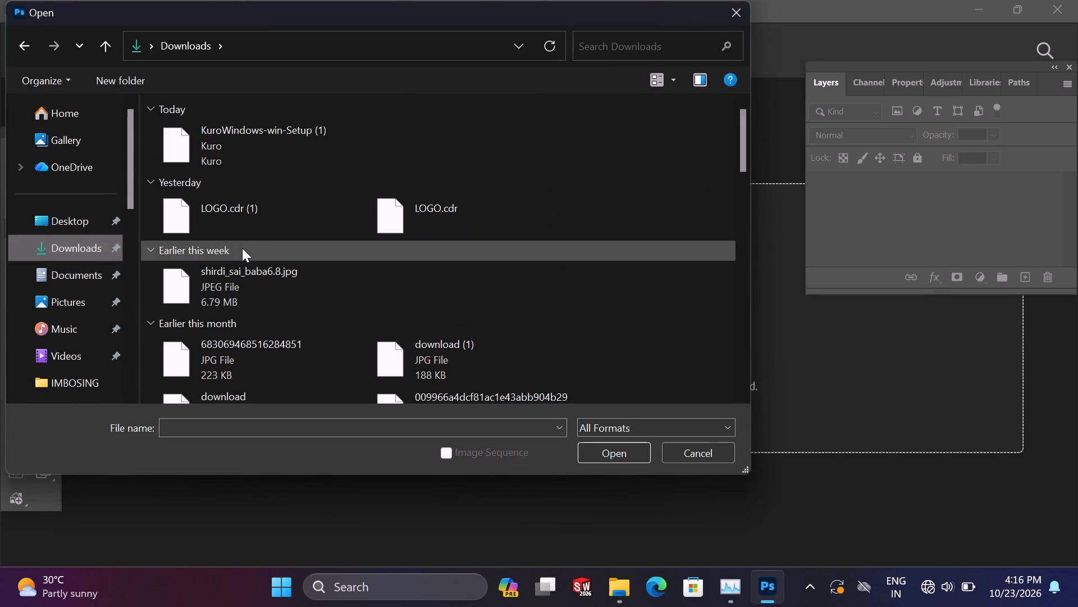
{"action": "scroll", "coordinate": [308, 247], "scroll_direction": "down", "scroll_amount": 1}
{"action": "scroll", "coordinate": [222, 273], "scroll_direction": "down", "scroll_amount": 1}
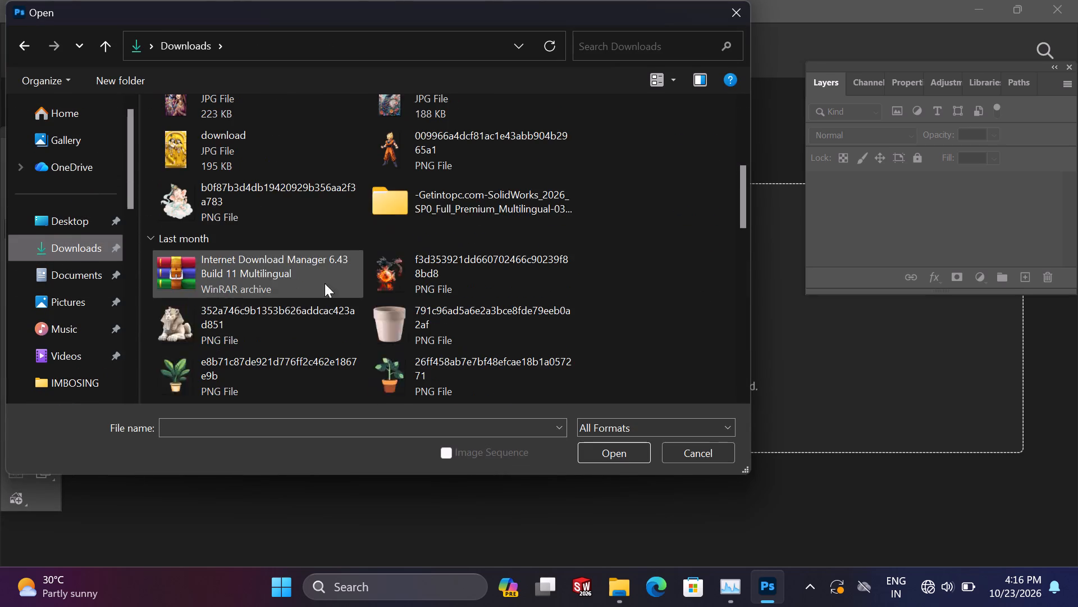
{"action": "scroll", "coordinate": [423, 283], "scroll_direction": "down", "scroll_amount": 1}
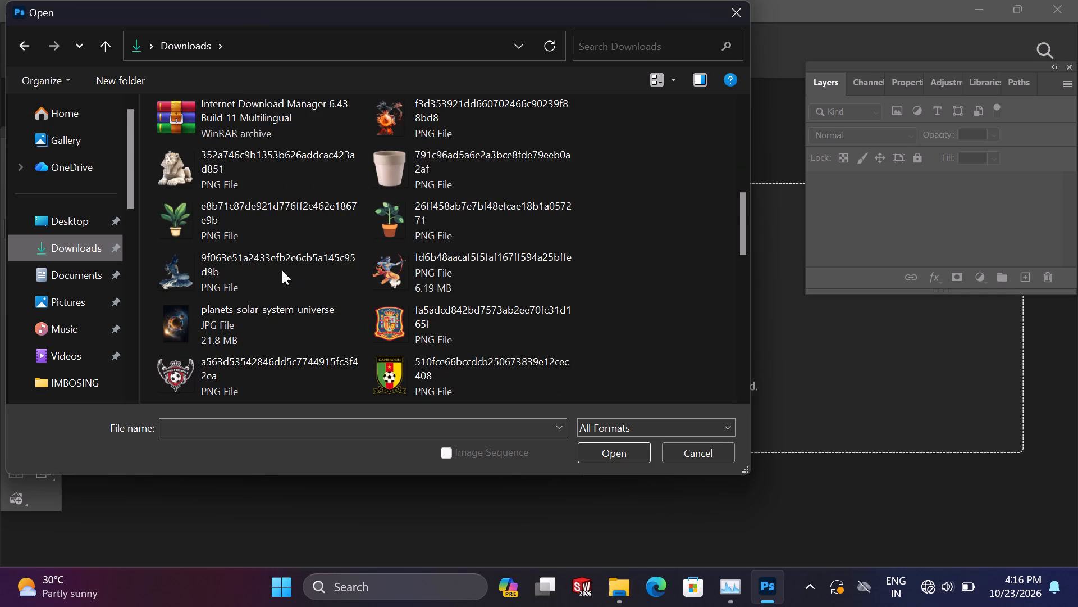
{"action": "scroll", "coordinate": [236, 274], "scroll_direction": "down", "scroll_amount": 3}
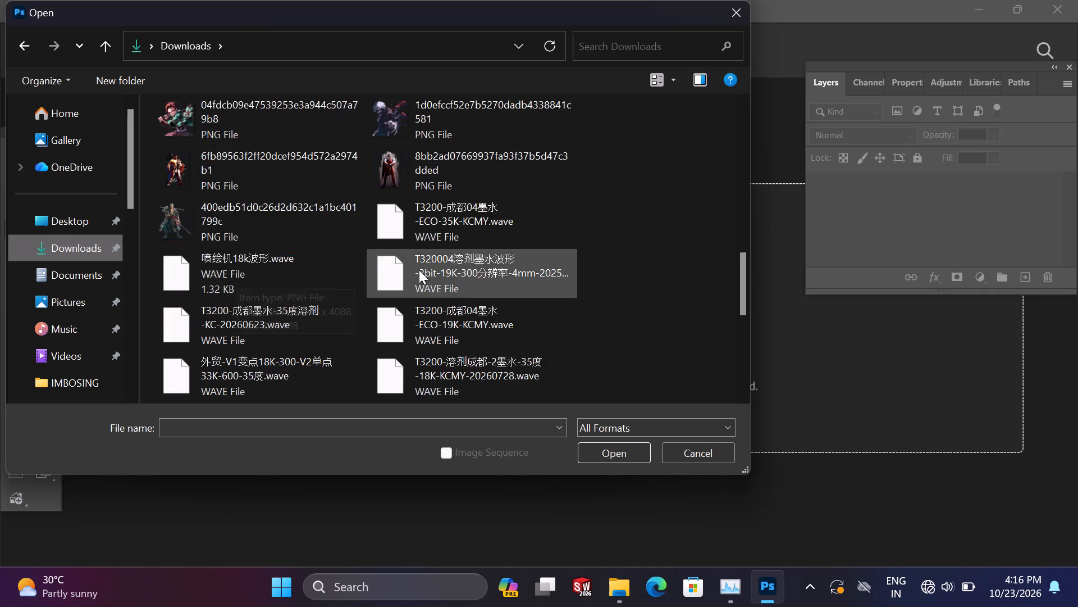
{"action": "scroll", "coordinate": [419, 270], "scroll_direction": "down", "scroll_amount": 1}
{"action": "scroll", "coordinate": [245, 268], "scroll_direction": "down", "scroll_amount": 2}
{"action": "scroll", "coordinate": [253, 268], "scroll_direction": "up", "scroll_amount": 10}
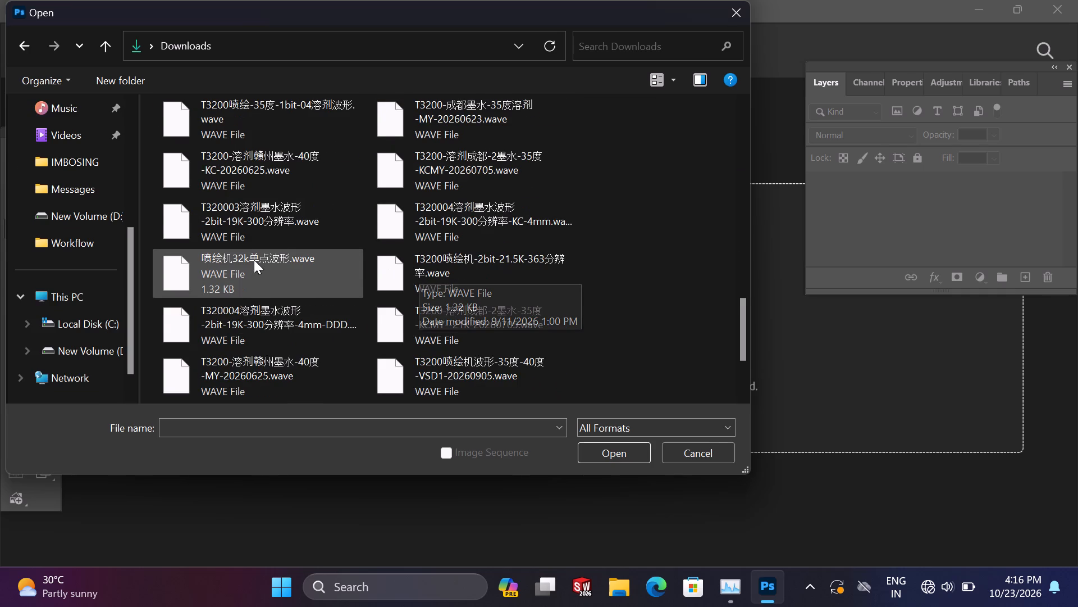
{"action": "scroll", "coordinate": [237, 252], "scroll_direction": "up", "scroll_amount": 4}
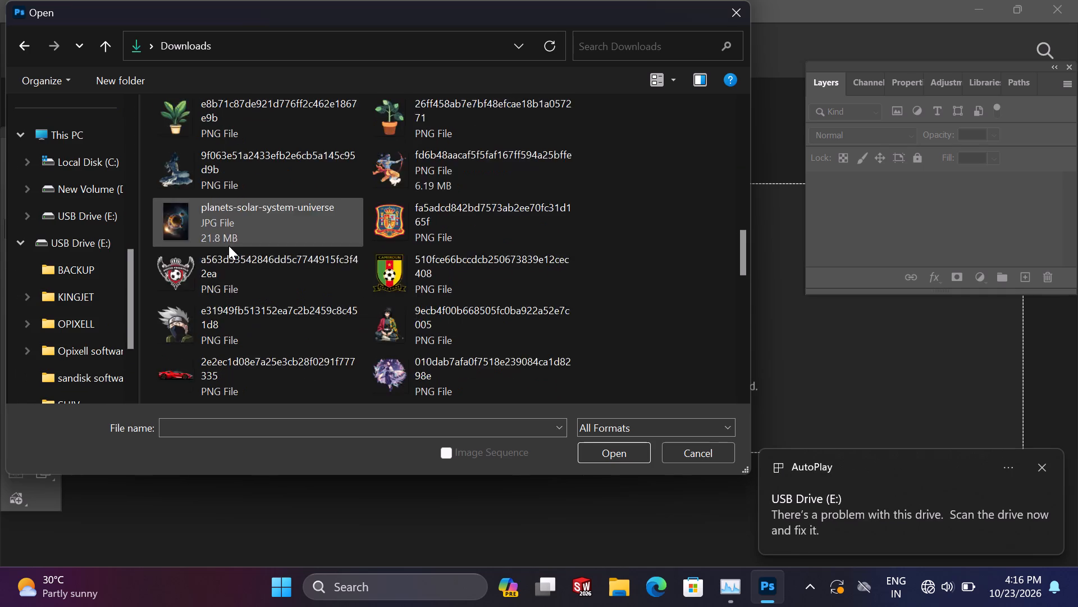
{"action": "scroll", "coordinate": [229, 246], "scroll_direction": "up", "scroll_amount": 2}
{"action": "scroll", "coordinate": [228, 246], "scroll_direction": "down", "scroll_amount": 1}
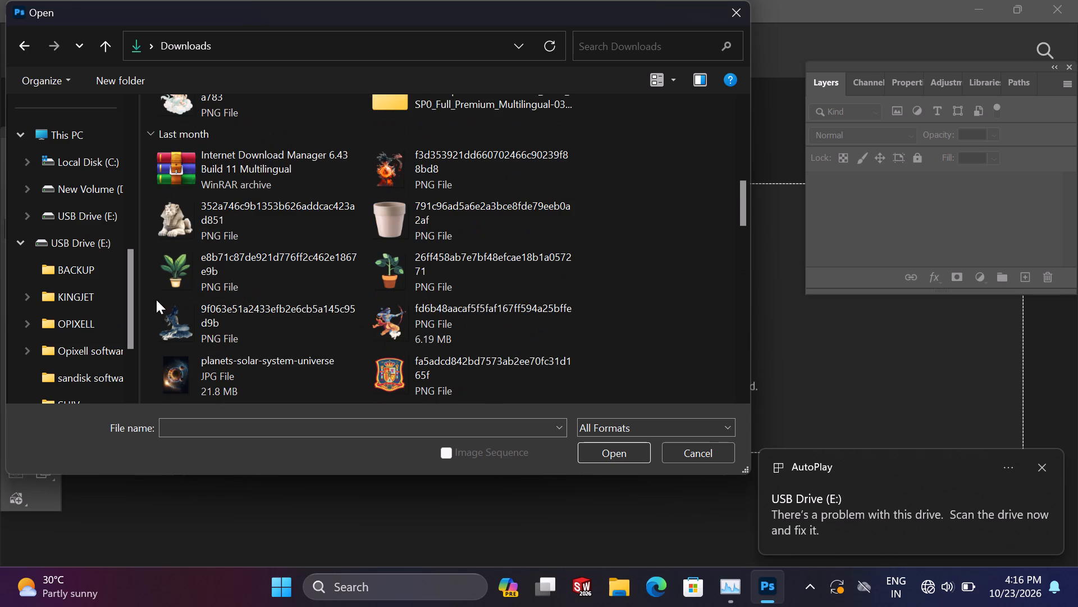
{"action": "double_click", "coordinate": [177, 321]}
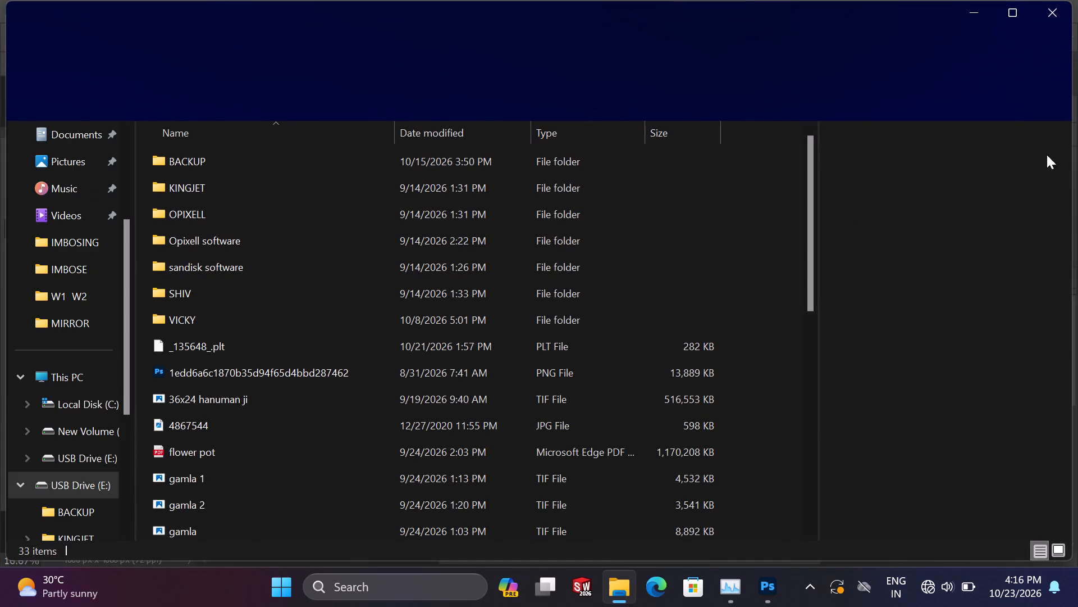
Minimize the USB Drive (E:) window covering the opened image.
{"action": "left_click", "coordinate": [969, 8]}
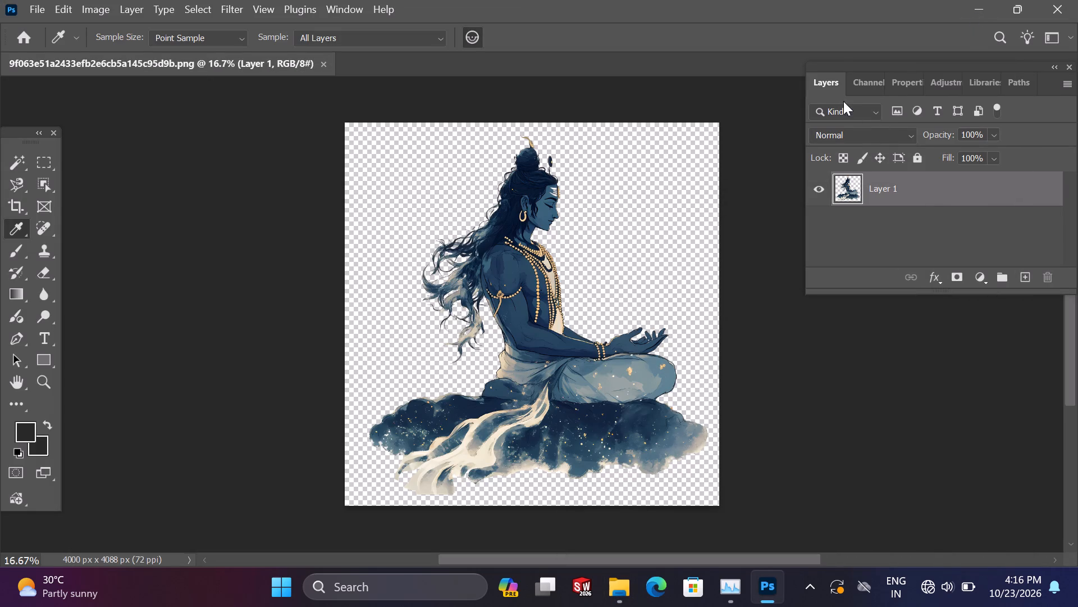
Convert the image's color mode to CMYK Color.
{"action": "left_click", "coordinate": [84, 3]}
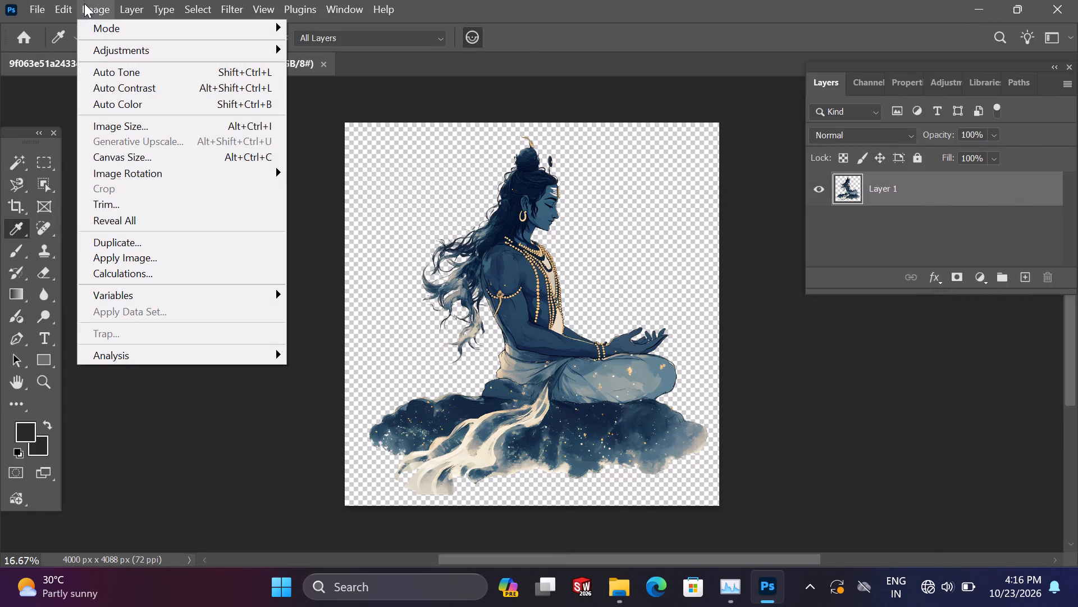
{"action": "left_click", "coordinate": [95, 26]}
{"action": "left_click", "coordinate": [340, 104]}
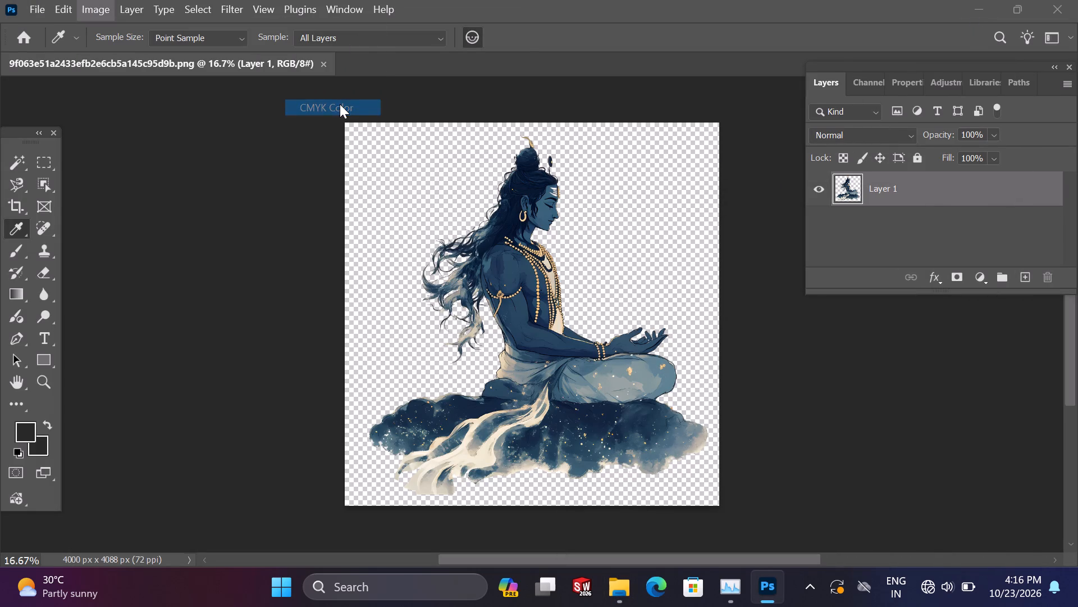
{"action": "left_click", "coordinate": [582, 260]}
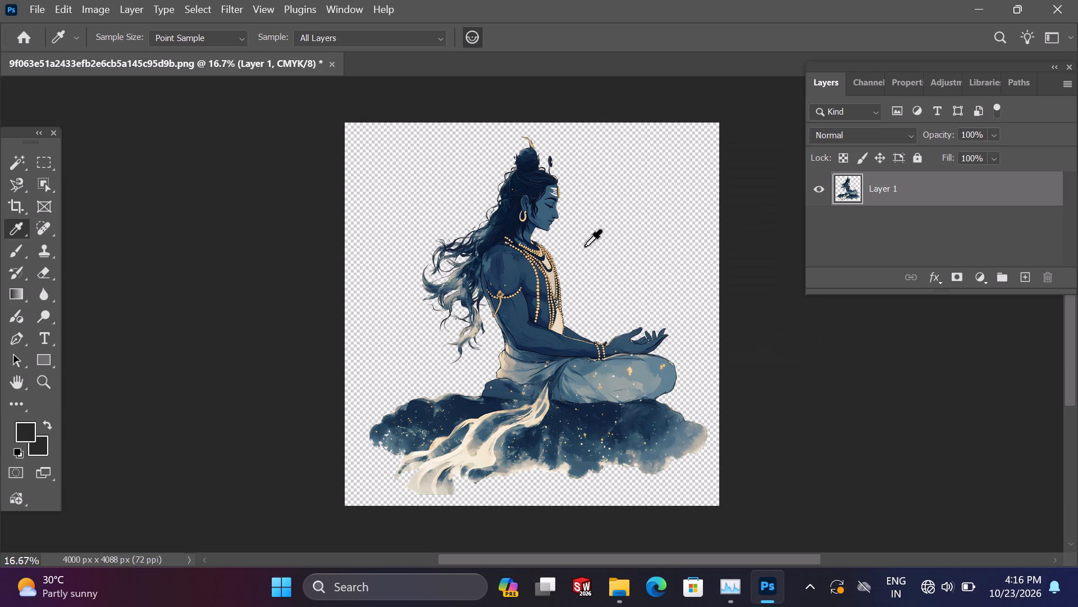
In Image Size, switch the dimension units to millimeters and set the width to 23.
{"action": "left_click", "coordinate": [101, 15]}
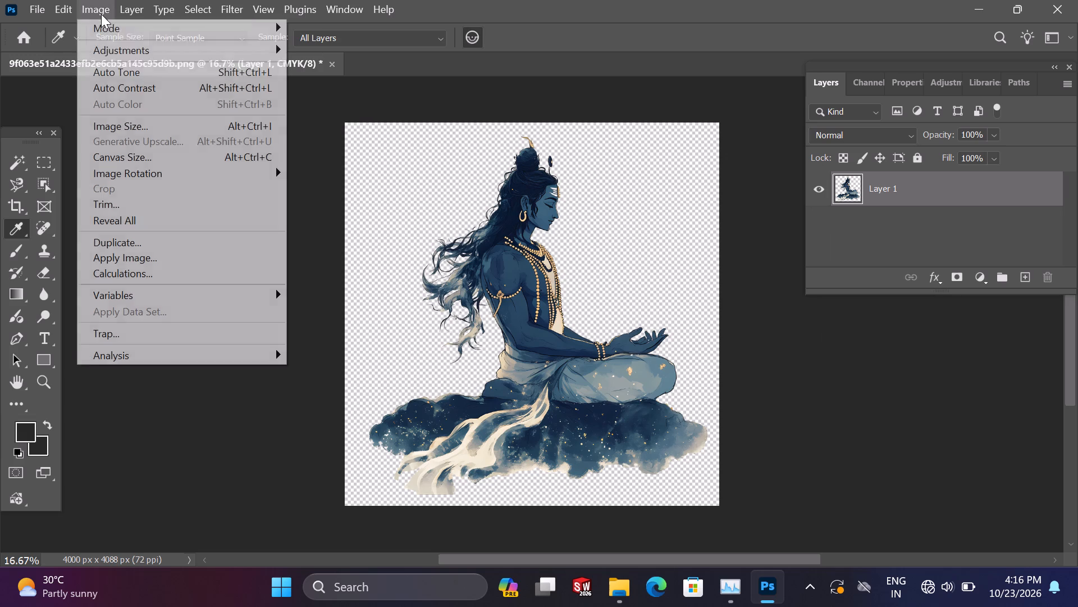
{"action": "left_click", "coordinate": [153, 127]}
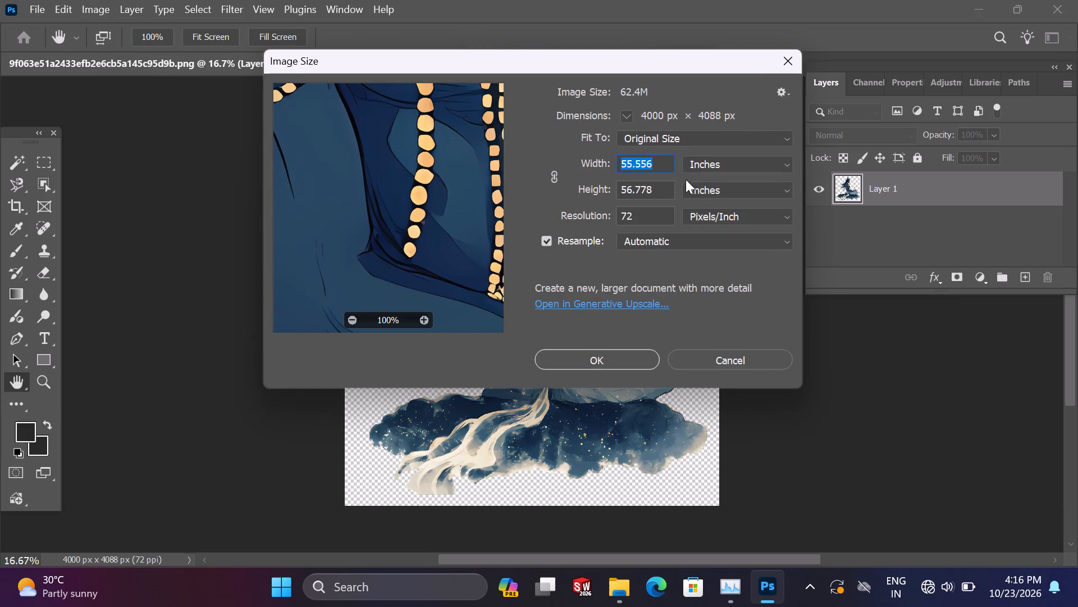
{"action": "left_click", "coordinate": [657, 166]}
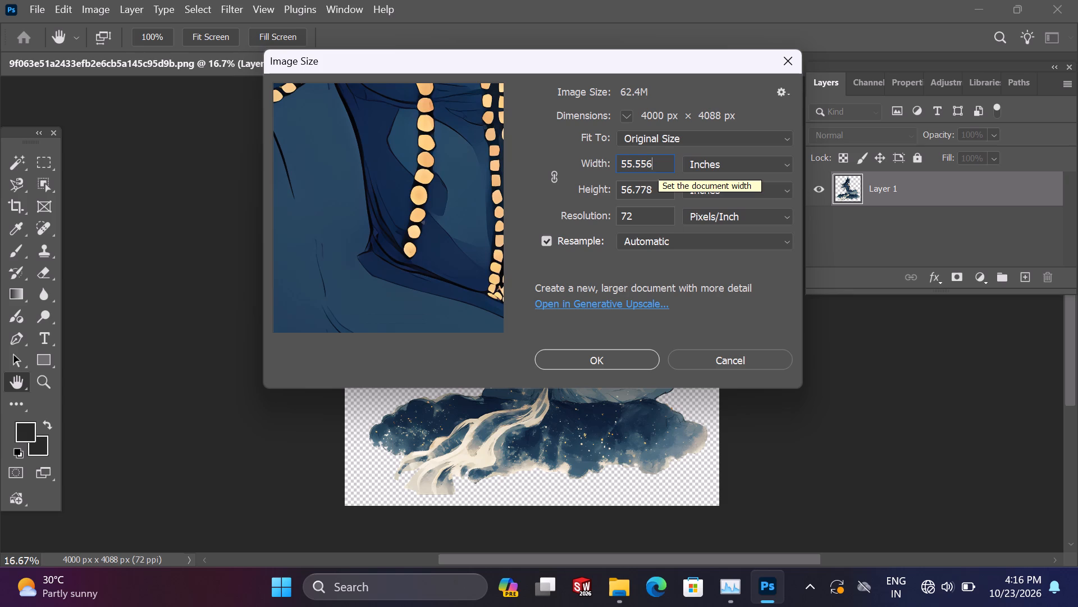
{"action": "left_click", "coordinate": [719, 164]}
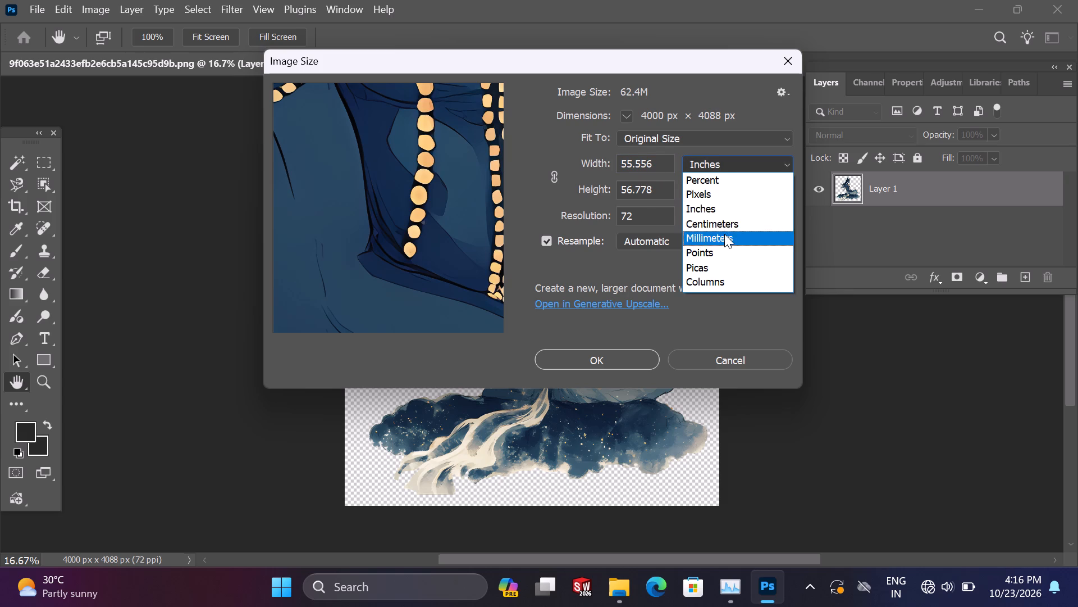
{"action": "left_click", "coordinate": [724, 234]}
{"action": "left_click", "coordinate": [672, 167]}
{"action": "key", "text": "BackSpace"}
{"action": "key", "text": "BackSpace"}
{"action": "key", "text": "BackSpace"}
{"action": "key", "text": "BackSpace"}
{"action": "key", "text": "BackSpace"}
{"action": "key", "text": "BackSpace"}
{"action": "key", "text": "BackSpace"}
{"action": "key", "text": "BackSpace"}
{"action": "key", "text": "BackSpace"}
{"action": "key", "text": "BackSpace"}
{"action": "key", "text": "BackSpace"}
{"action": "key", "text": "BackSpace"}
{"action": "key", "text": "BackSpace"}
{"action": "key", "text": "BackSpace"}
{"action": "key", "text": "BackSpace"}
{"action": "key", "text": "BackSpace"}
{"action": "key", "text": "BackSpace"}
{"action": "key", "text": "BackSpace"}
{"action": "key", "text": "BackSpace"}
{"action": "key", "text": "BackSpace"}
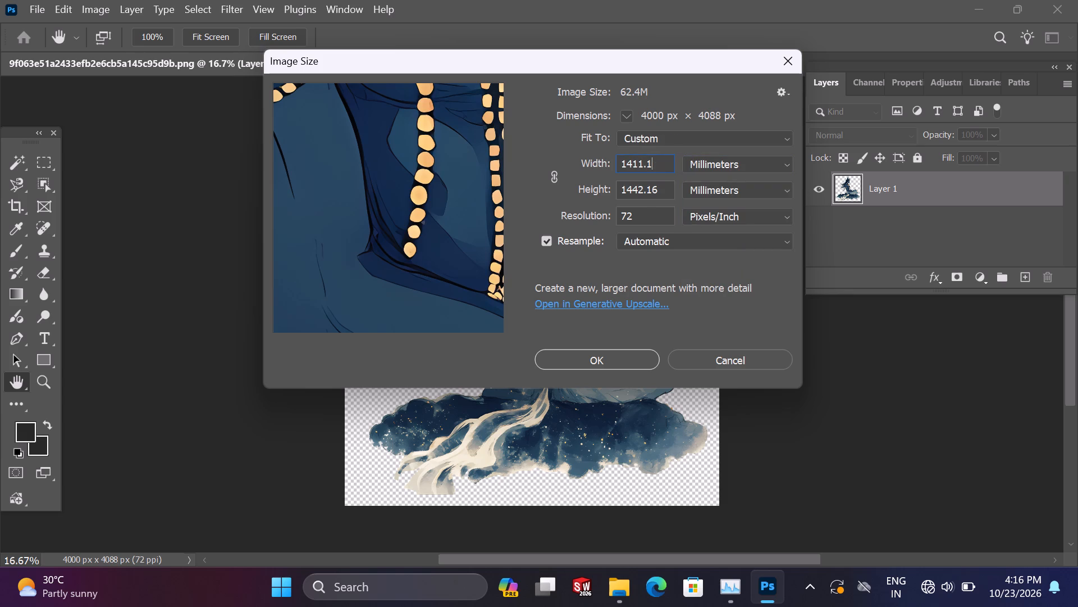
{"action": "type", "text": "23"}
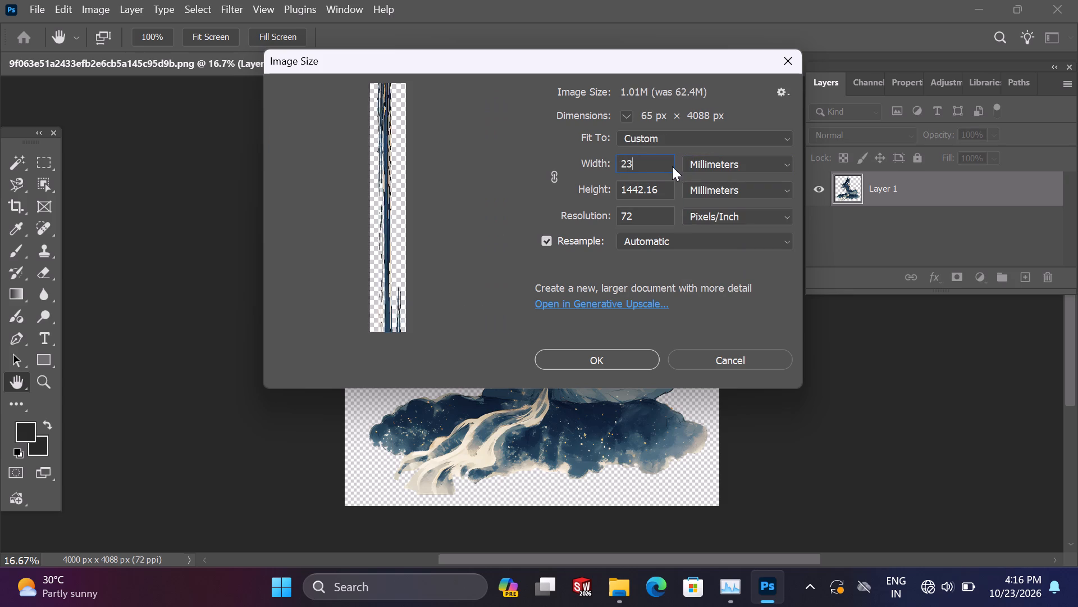
Set the image height to 35 millimeters.
{"action": "left_click", "coordinate": [662, 190]}
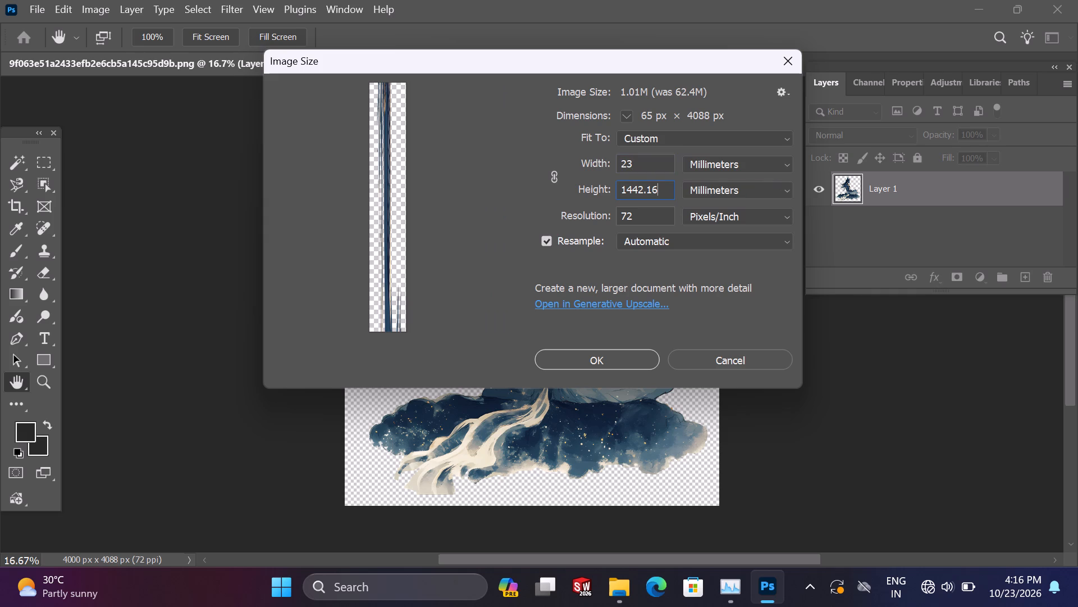
{"action": "key", "text": "BackSpace"}
{"action": "key", "text": "BackSpace"}
{"action": "key", "text": "BackSpace"}
{"action": "key", "text": "BackSpace"}
{"action": "key", "text": "BackSpace"}
{"action": "key", "text": "BackSpace"}
{"action": "key", "text": "BackSpace"}
{"action": "key", "text": "BackSpace"}
{"action": "key", "text": "BackSpace"}
{"action": "key", "text": "BackSpace"}
{"action": "key", "text": "BackSpace"}
{"action": "key", "text": "BackSpace"}
{"action": "key", "text": "BackSpace"}
{"action": "key", "text": "BackSpace"}
{"action": "key", "text": "BackSpace"}
{"action": "key", "text": "BackSpace"}
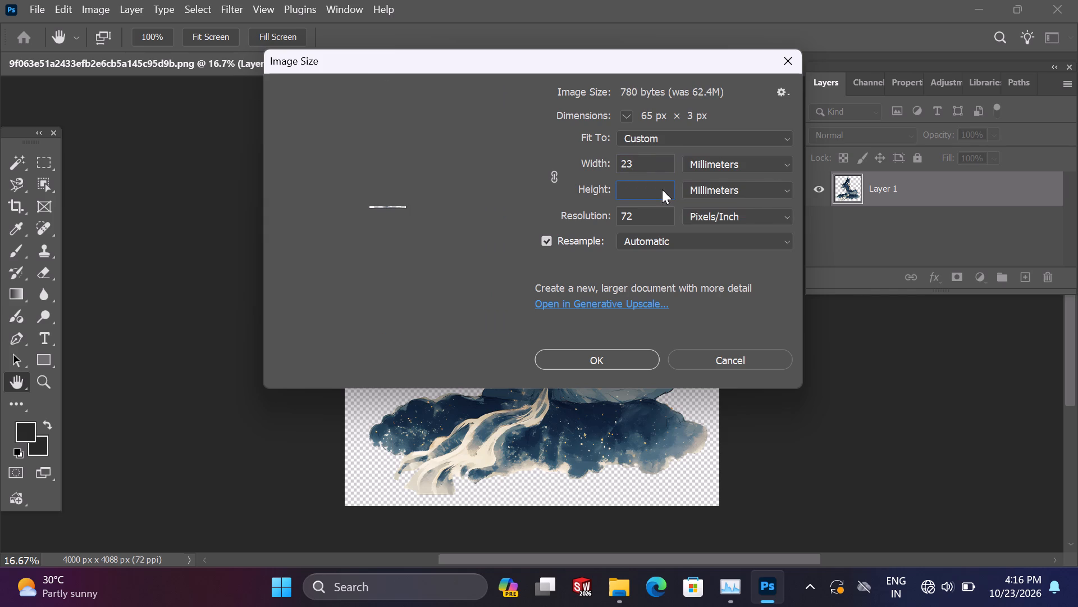
{"action": "type", "text": "35"}
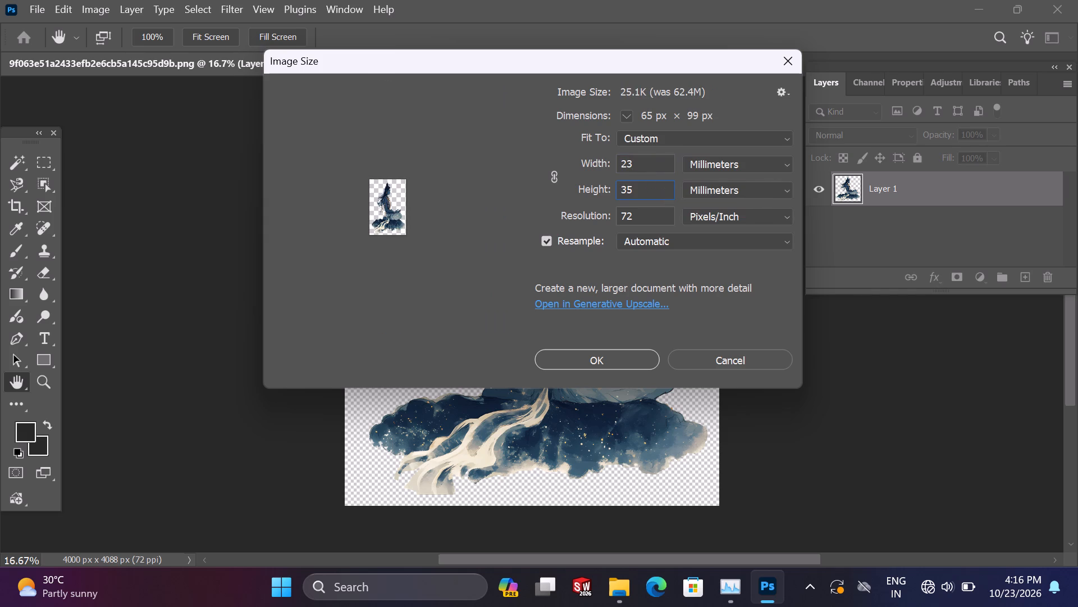
Set the resolution to 300 pixels/inch and apply the new image size.
{"action": "left_click", "coordinate": [642, 219]}
{"action": "key", "text": "BackSpace"}
{"action": "key", "text": "BackSpace"}
{"action": "key", "text": "BackSpace"}
{"action": "key", "text": "BackSpace"}
{"action": "key", "text": "BackSpace"}
{"action": "key", "text": "BackSpace"}
{"action": "key", "text": "BackSpace"}
{"action": "key", "text": "BackSpace"}
{"action": "key", "text": "BackSpace"}
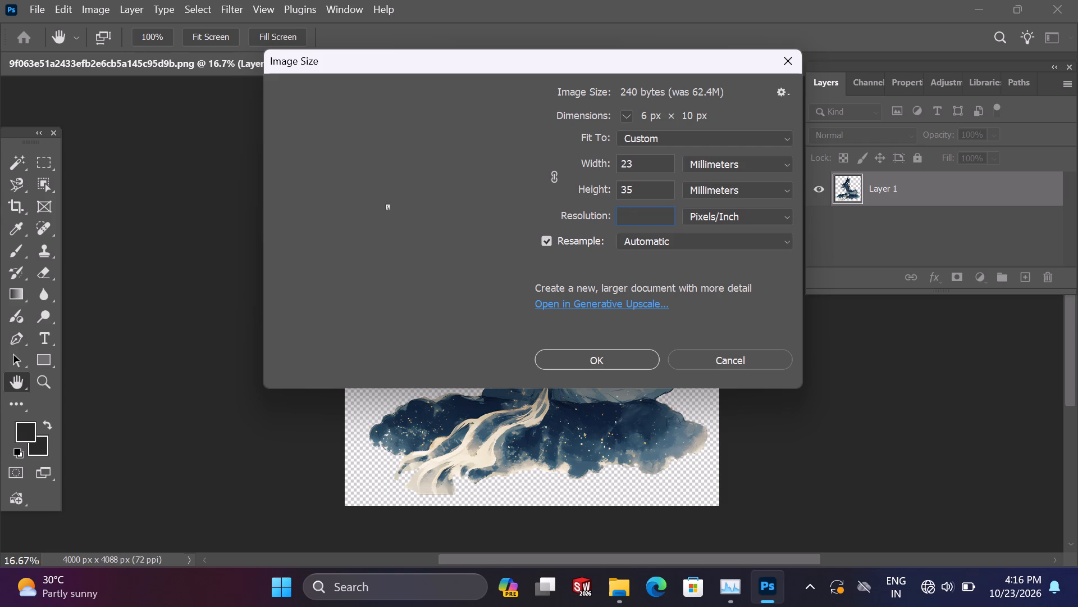
{"action": "type", "text": "300"}
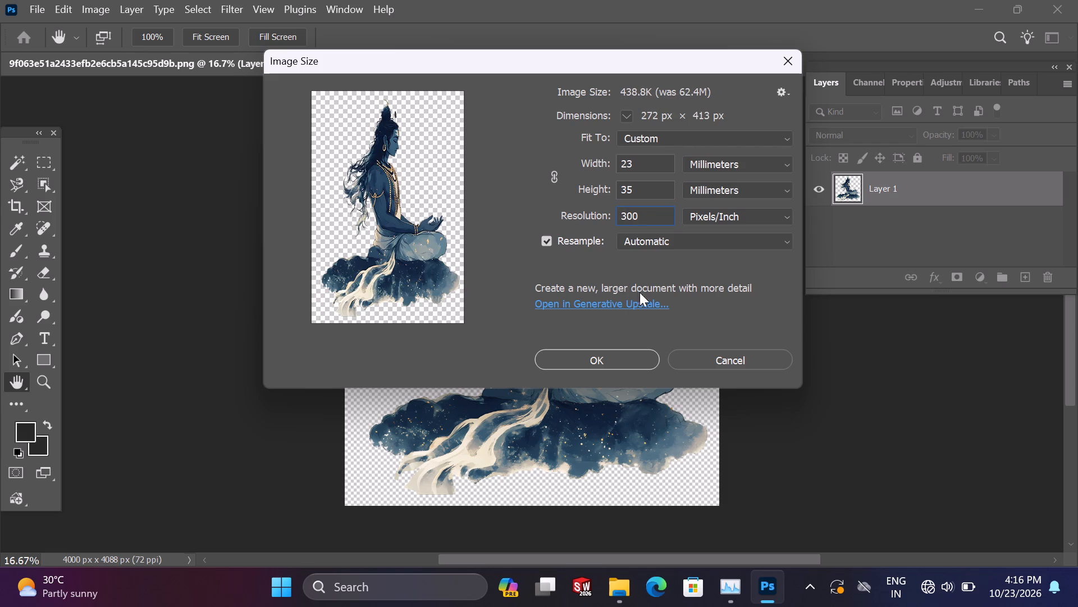
{"action": "left_click", "coordinate": [627, 359]}
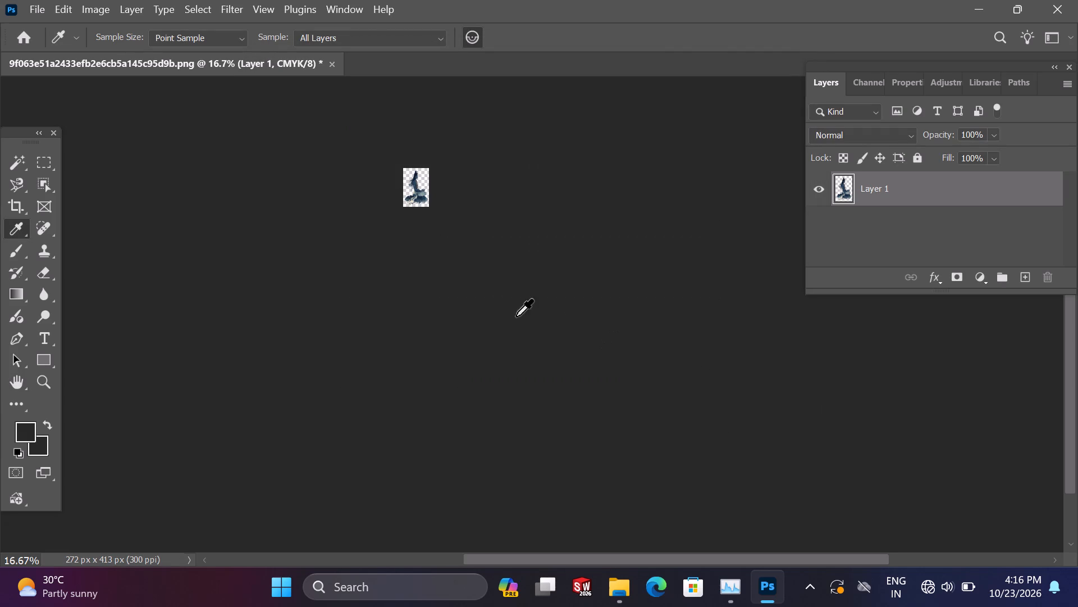
Zoom in on the resized image to examine it.
{"action": "scroll", "coordinate": [424, 273], "scroll_direction": "up", "scroll_amount": 20, "text": "alt"}
{"action": "scroll", "coordinate": [424, 273], "scroll_direction": "up", "scroll_amount": 7, "text": "alt"}
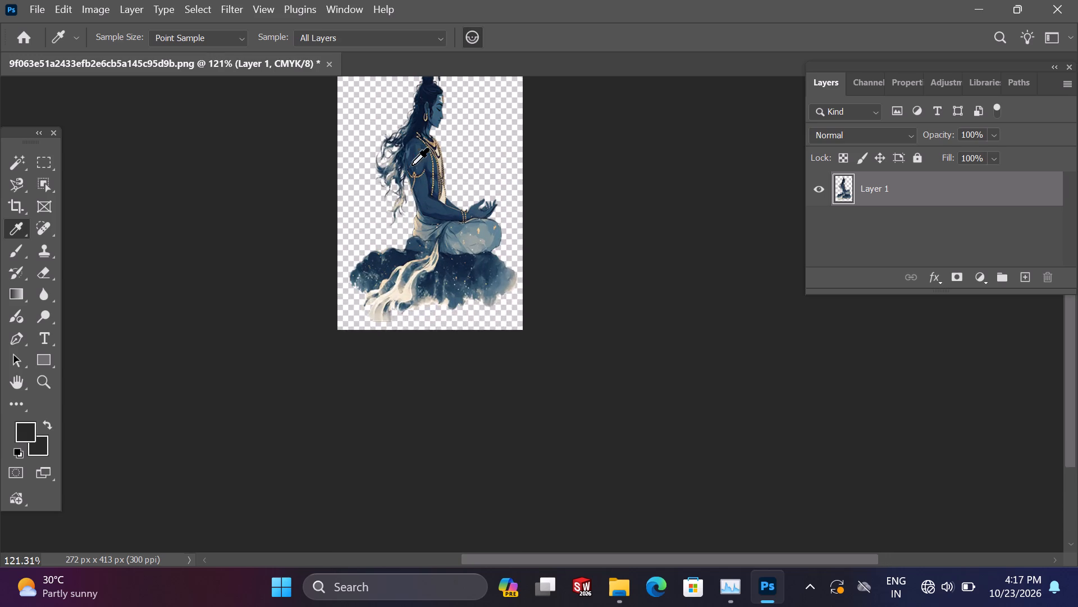
{"action": "scroll", "coordinate": [414, 173], "scroll_direction": "up", "scroll_amount": 4}
{"action": "scroll", "coordinate": [424, 257], "scroll_direction": "up", "scroll_amount": 4, "text": "alt"}
{"action": "scroll", "coordinate": [423, 259], "scroll_direction": "up", "scroll_amount": 2}
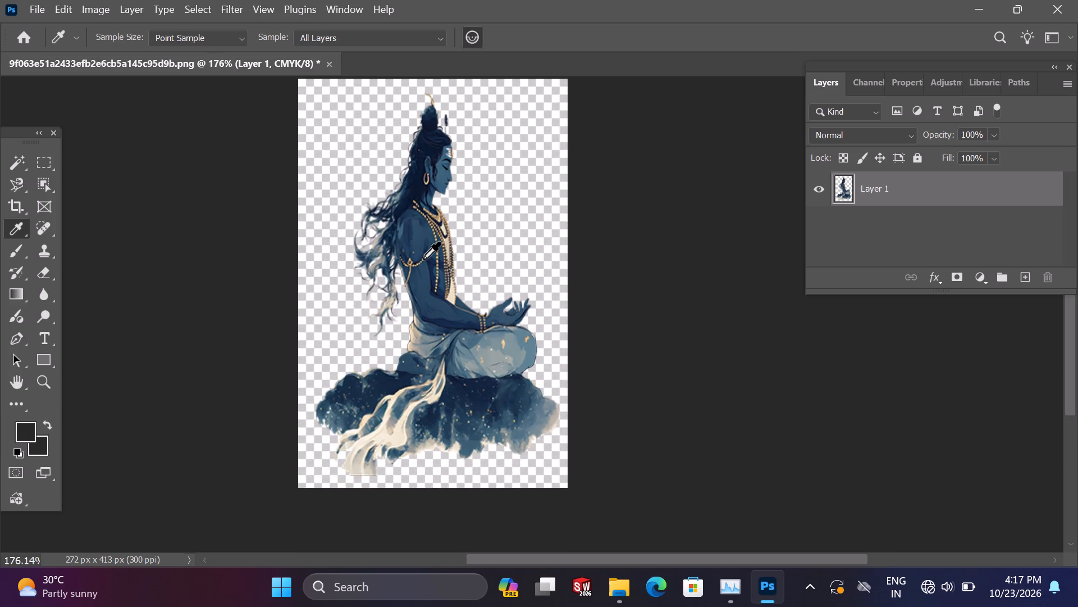
{"action": "scroll", "coordinate": [423, 259], "scroll_direction": "up", "scroll_amount": 2}
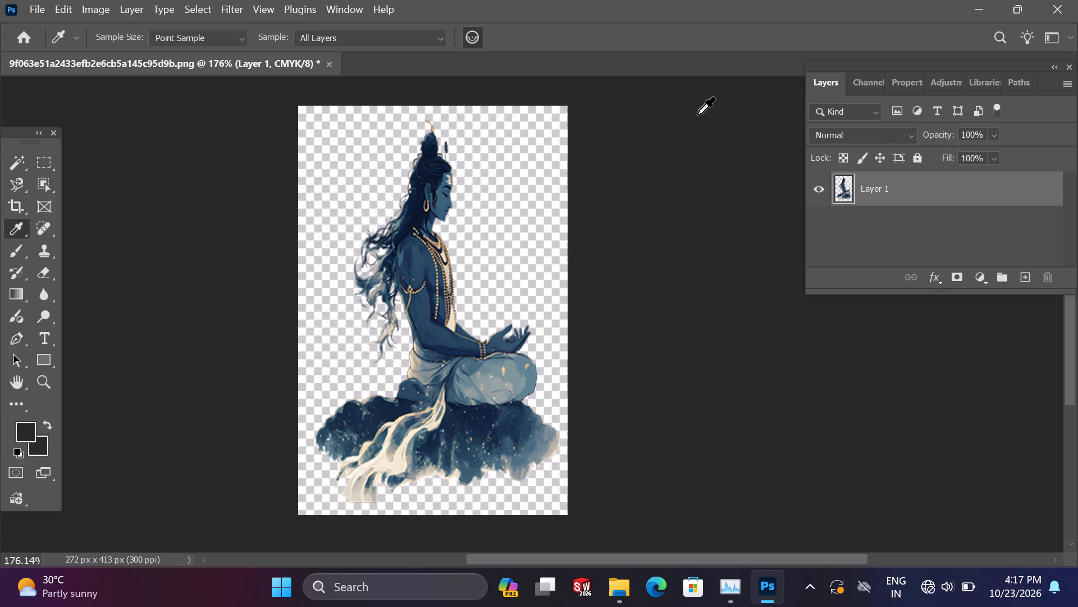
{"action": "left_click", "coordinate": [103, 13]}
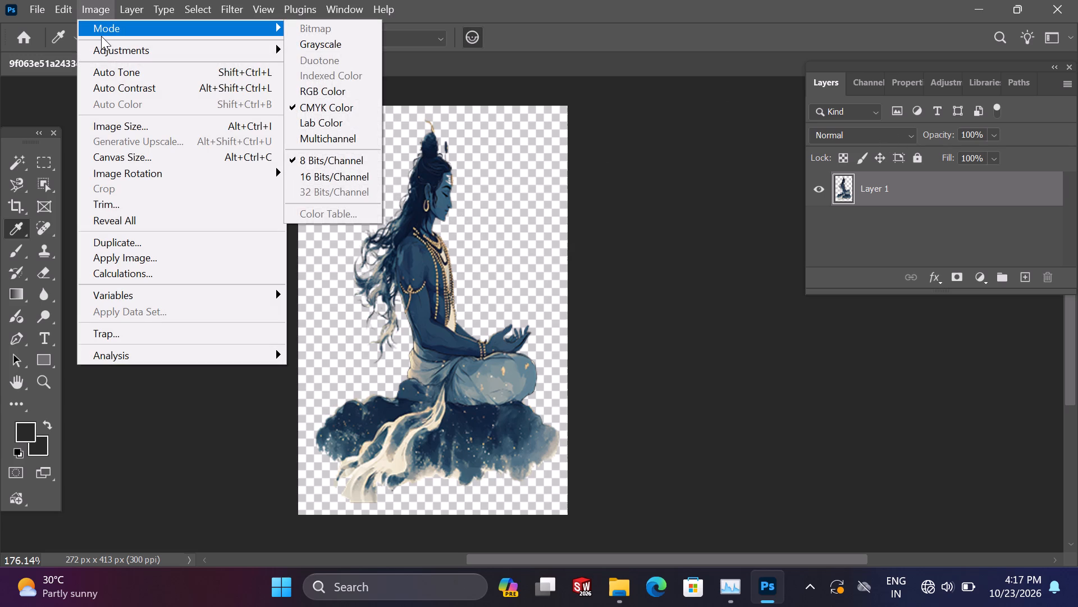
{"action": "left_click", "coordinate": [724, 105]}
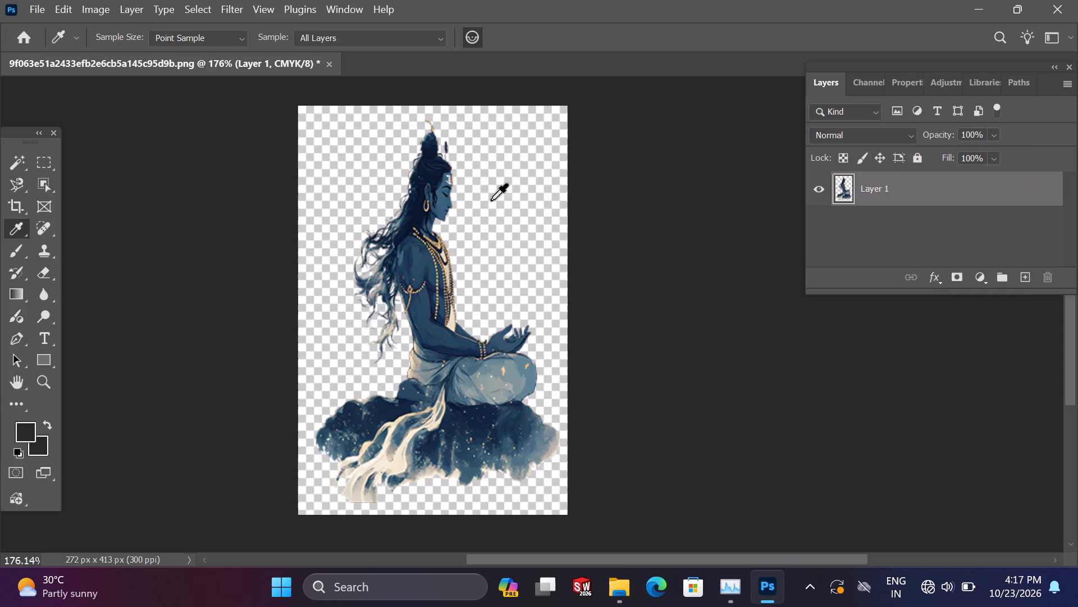
Activate the Magic Wand tool and load the opaque pixels of Layer 1 as a selection.
{"action": "left_click", "coordinate": [13, 161]}
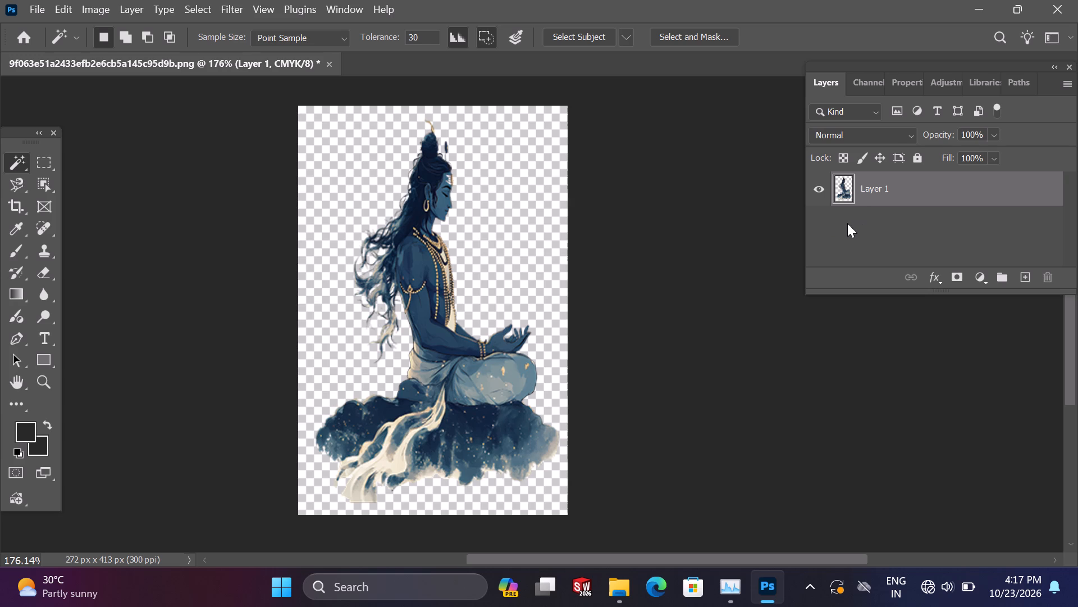
{"action": "left_click", "coordinate": [22, 165]}
{"action": "left_click", "coordinate": [838, 189], "text": "ctrl"}
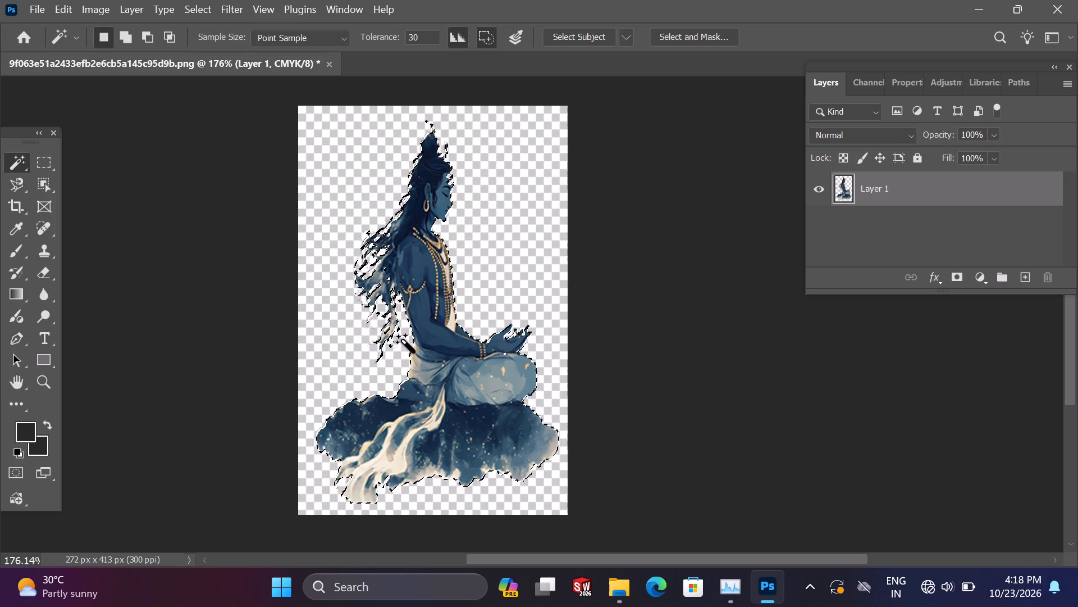
Create a new spot channel from the figure selection and name it W1.
{"action": "left_click", "coordinate": [868, 86]}
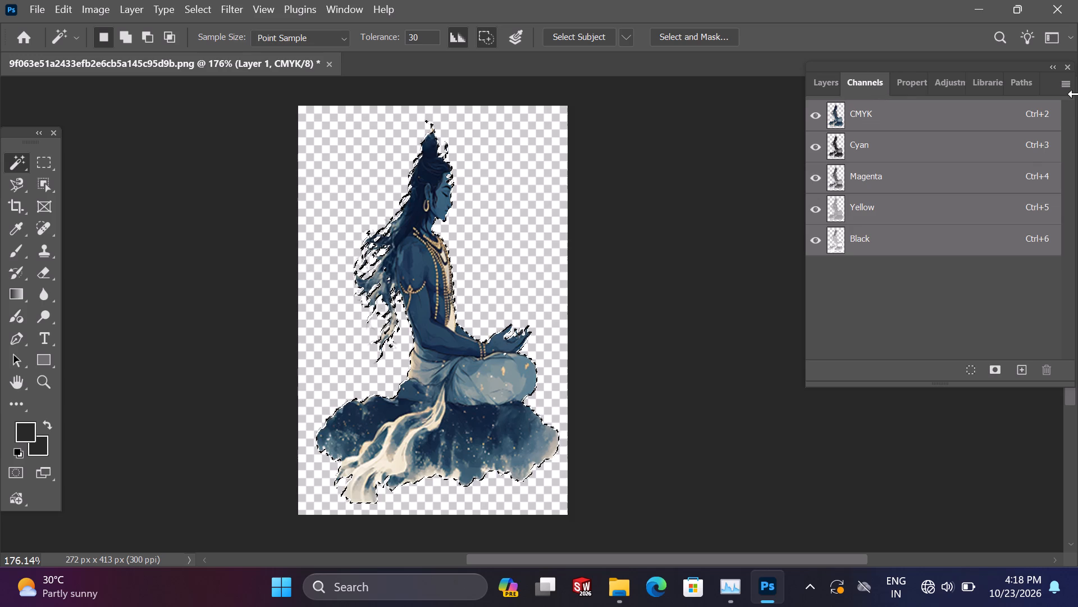
{"action": "left_click", "coordinate": [1068, 84]}
{"action": "left_click", "coordinate": [1039, 151]}
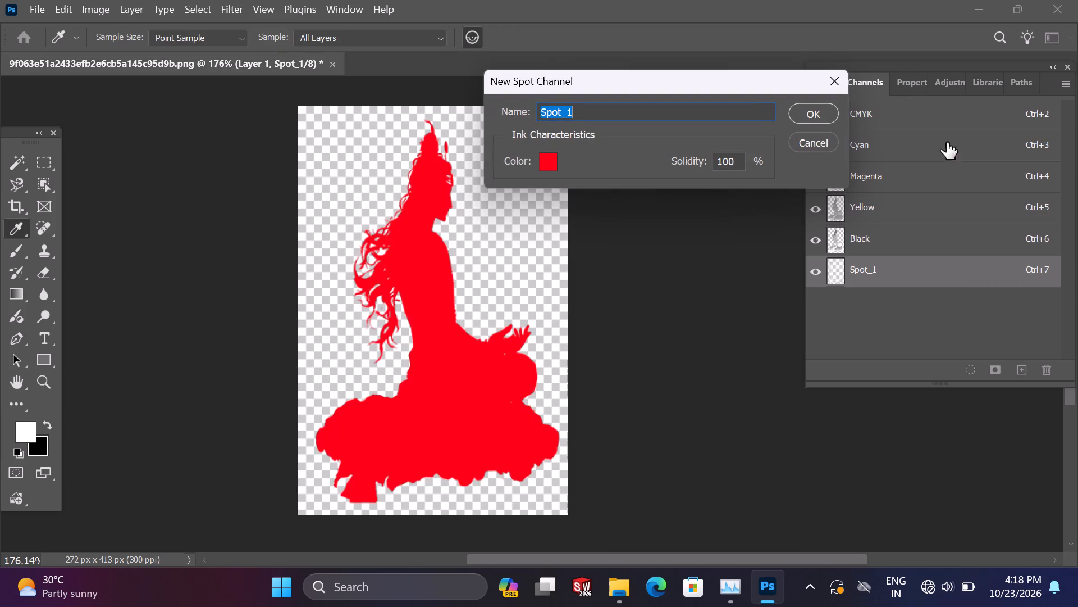
{"action": "left_click", "coordinate": [722, 111]}
{"action": "key", "text": "BackSpace"}
{"action": "key", "text": "BackSpace"}
{"action": "key", "text": "BackSpace"}
{"action": "key", "text": "BackSpace"}
{"action": "key", "text": "BackSpace"}
{"action": "key", "text": "BackSpace"}
{"action": "key", "text": "BackSpace"}
{"action": "key", "text": "BackSpace"}
{"action": "key", "text": "BackSpace"}
{"action": "key", "text": "BackSpace"}
{"action": "key", "text": "BackSpace"}
{"action": "key", "text": "BackSpace"}
{"action": "key", "text": "BackSpace"}
{"action": "key", "text": "BackSpace"}
{"action": "key", "text": "BackSpace"}
{"action": "key", "text": "BackSpace"}
{"action": "key", "text": "BackSpace"}
{"action": "key", "text": "BackSpace"}
{"action": "key", "text": "BackSpace"}
{"action": "key", "text": "BackSpace"}
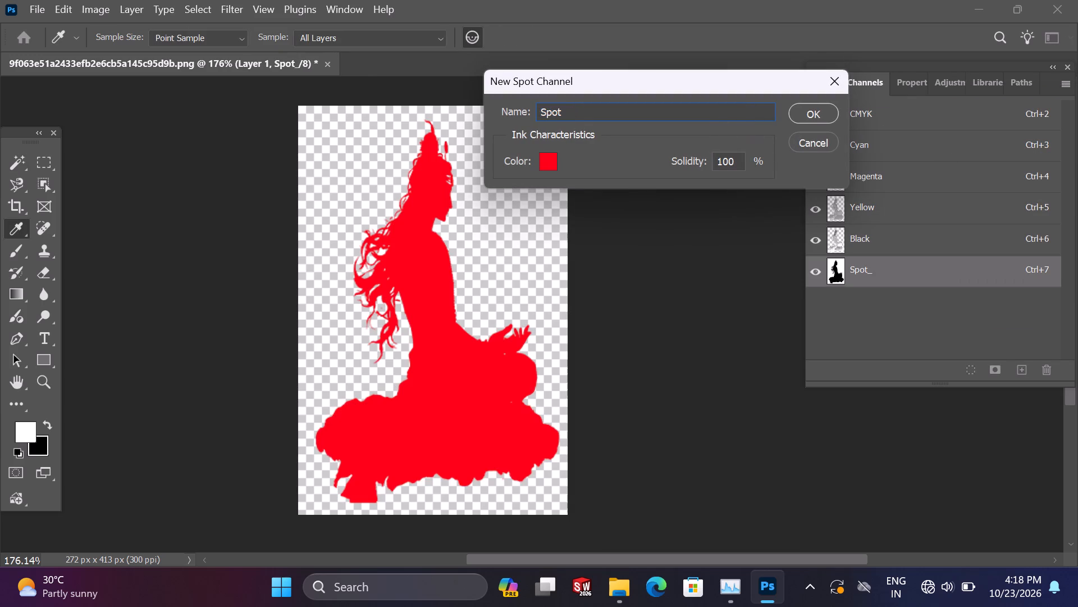
{"action": "type", "text": "w1"}
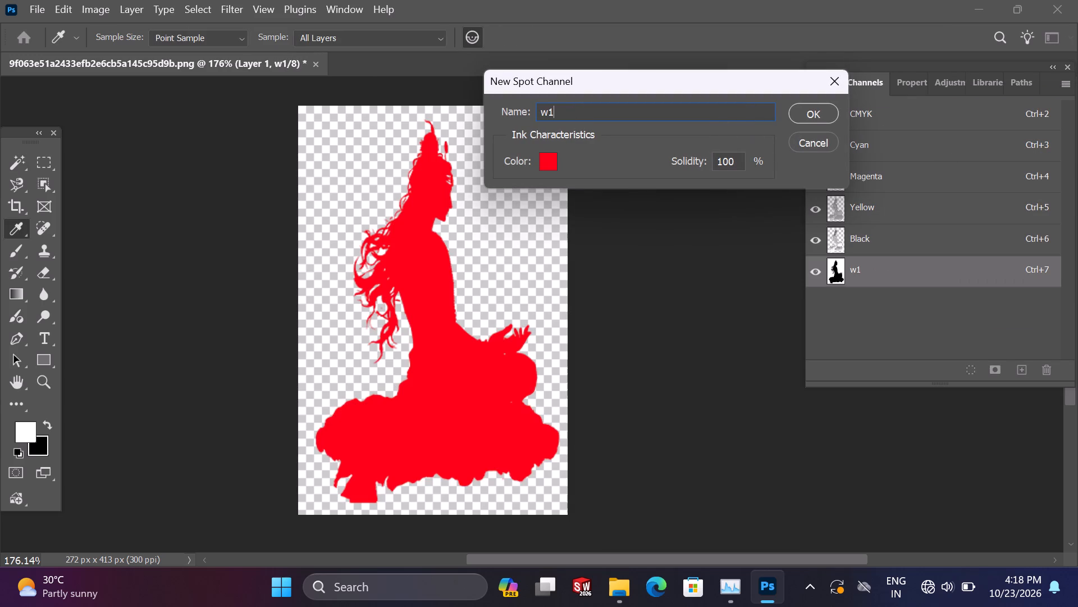
{"action": "key", "text": "BackSpace"}
{"action": "key", "text": "BackSpace"}
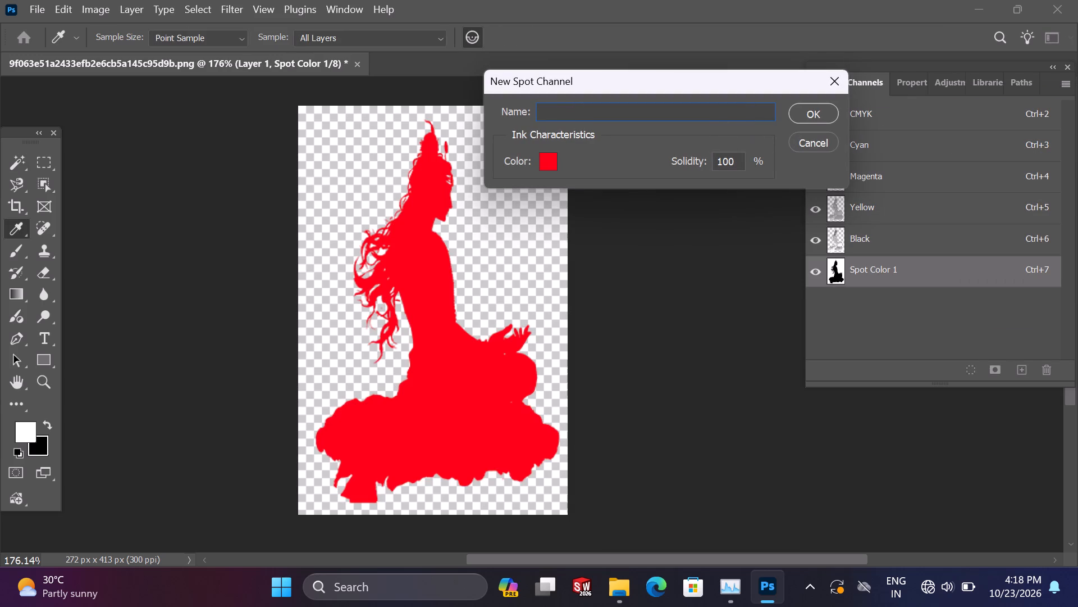
{"action": "key", "text": "1"}
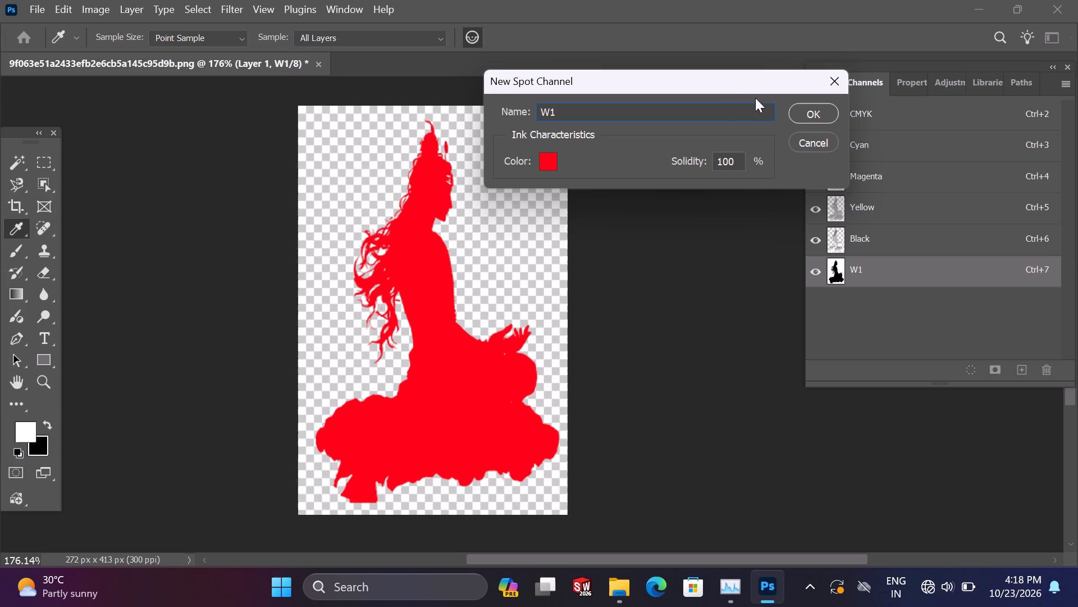
{"action": "left_click", "coordinate": [817, 114]}
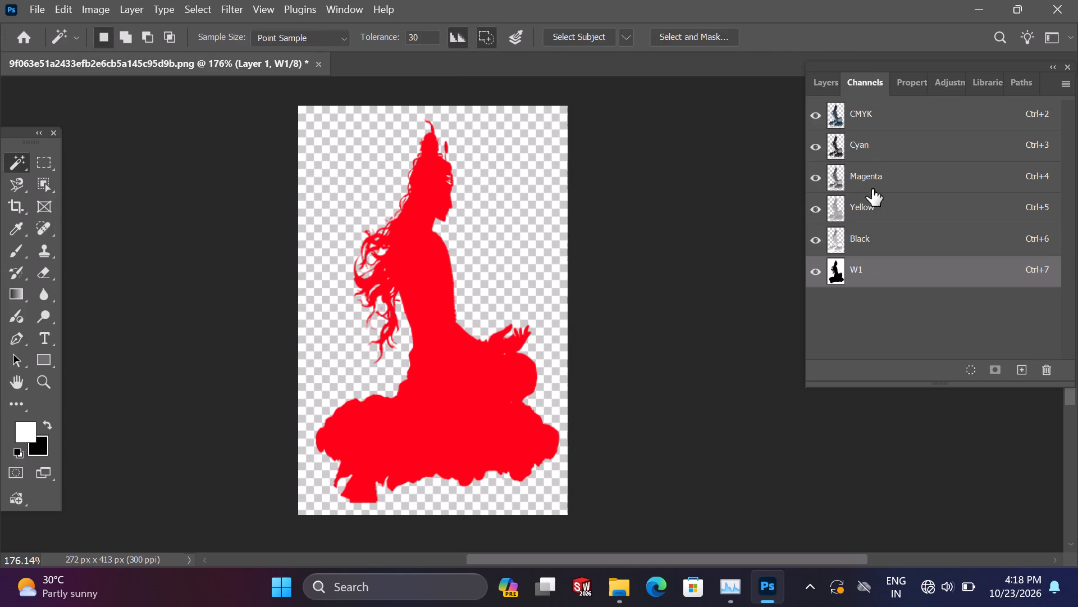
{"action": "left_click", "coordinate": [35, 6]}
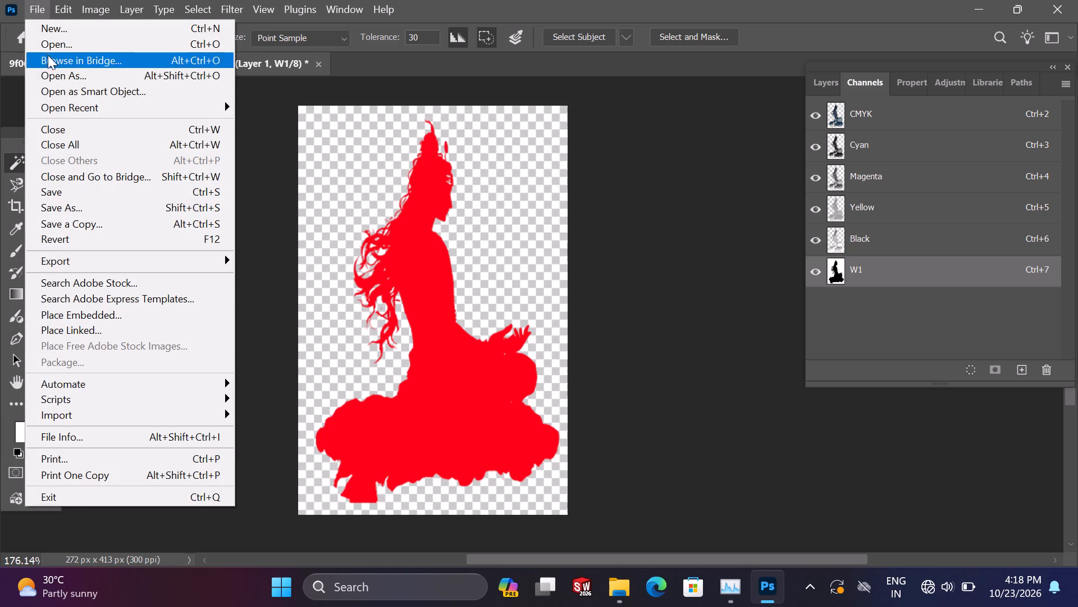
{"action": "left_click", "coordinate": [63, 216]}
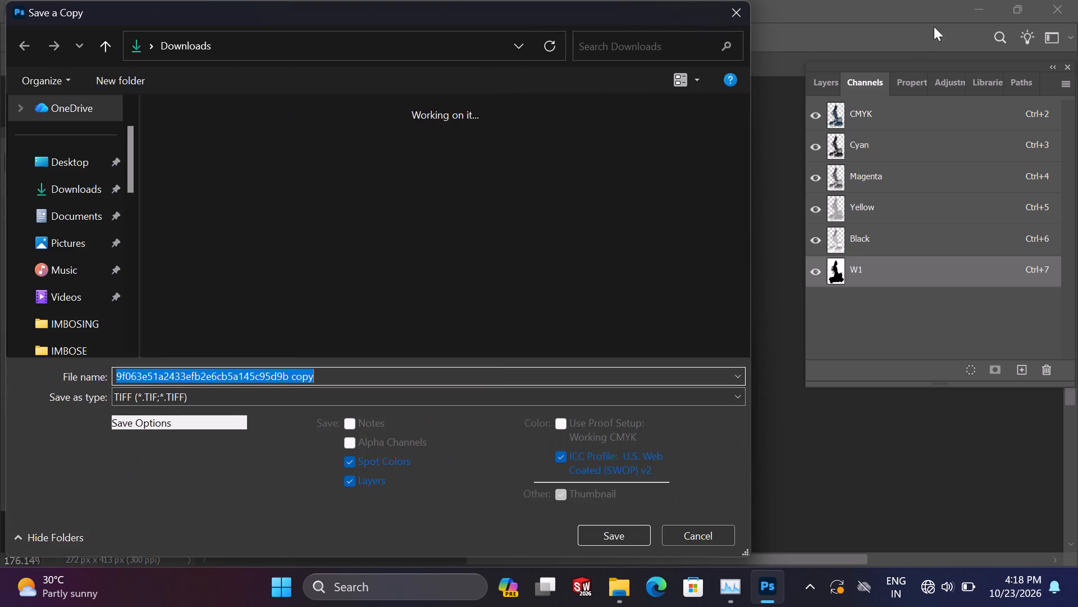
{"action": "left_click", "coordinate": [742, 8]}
Start Save As and set the destination to the IMBOSE folder inside OPIXELL on USB Drive (E:).
{"action": "left_click", "coordinate": [33, 4]}
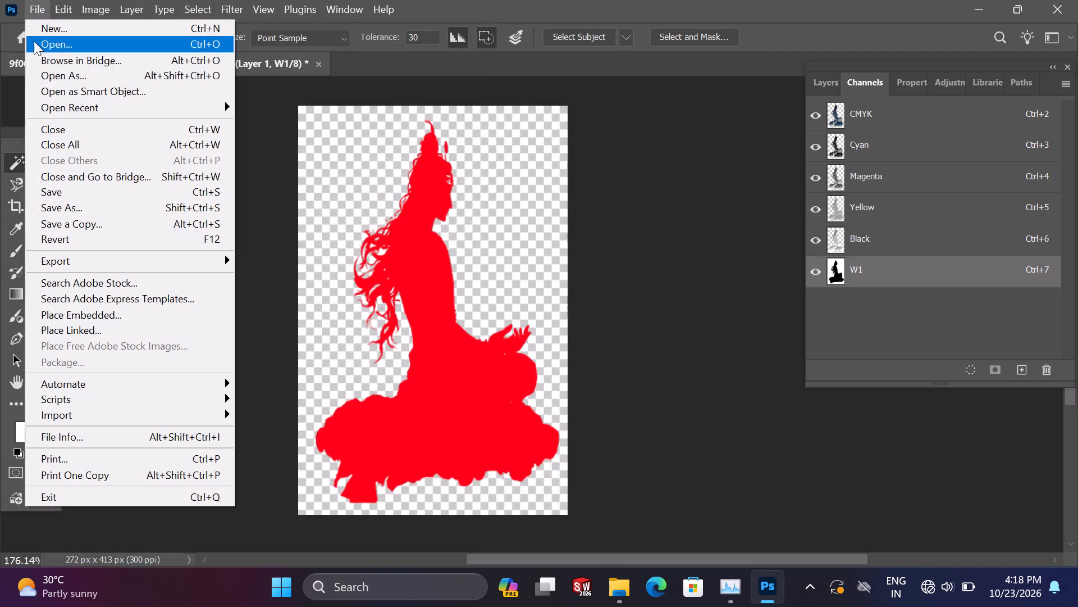
{"action": "left_click", "coordinate": [88, 202]}
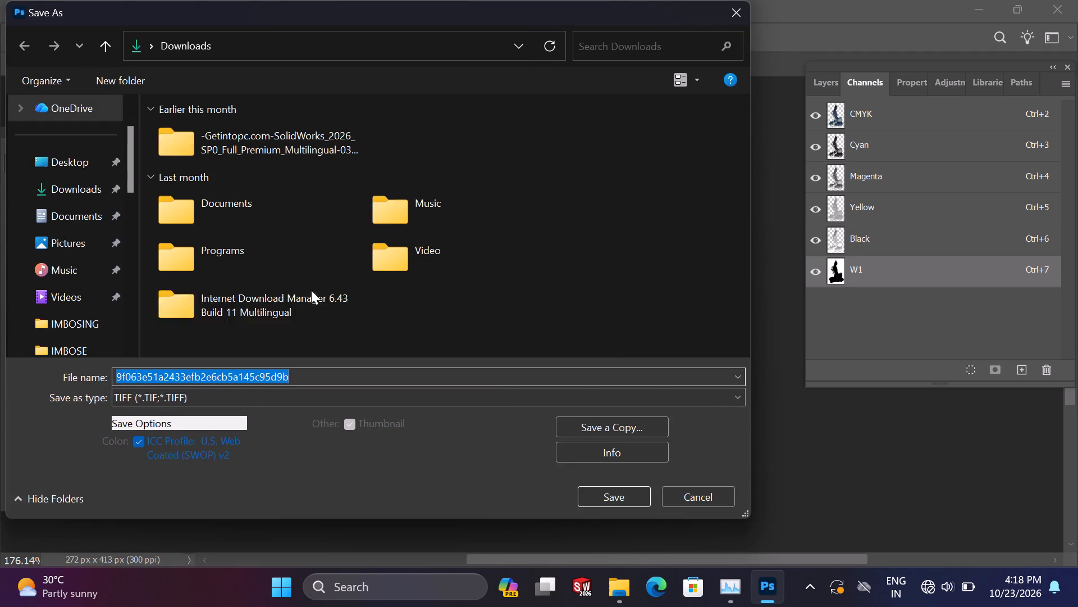
{"action": "scroll", "coordinate": [76, 273], "scroll_direction": "down", "scroll_amount": 7}
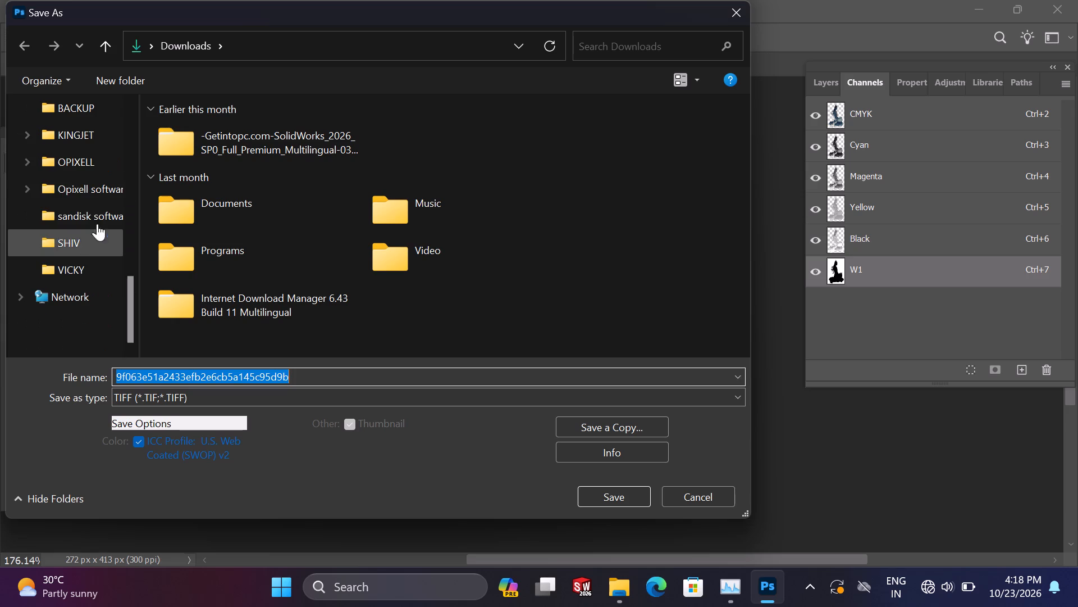
{"action": "double_click", "coordinate": [94, 160]}
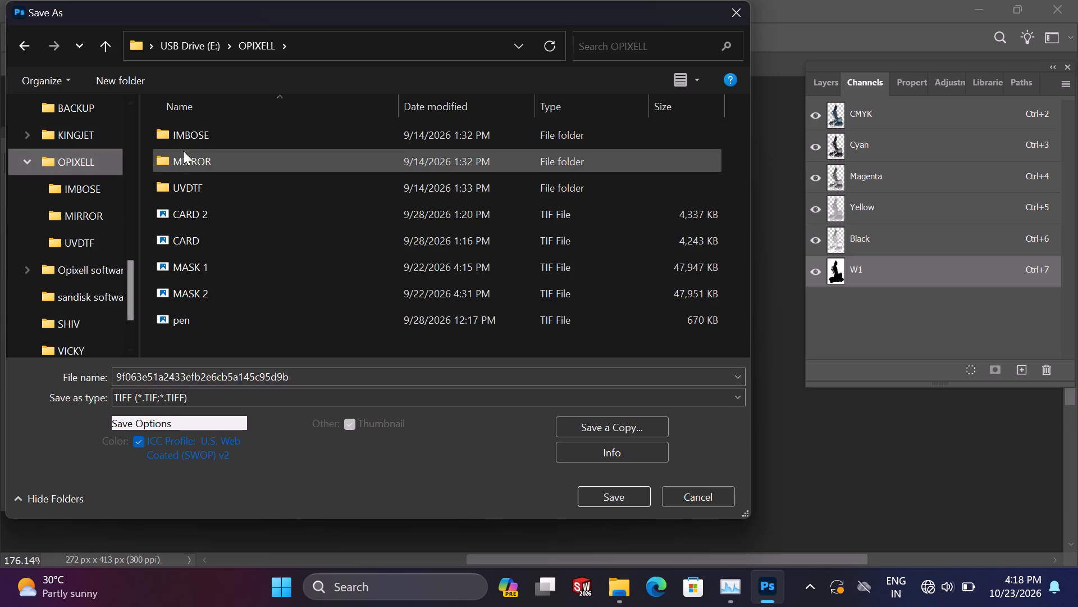
{"action": "double_click", "coordinate": [203, 139]}
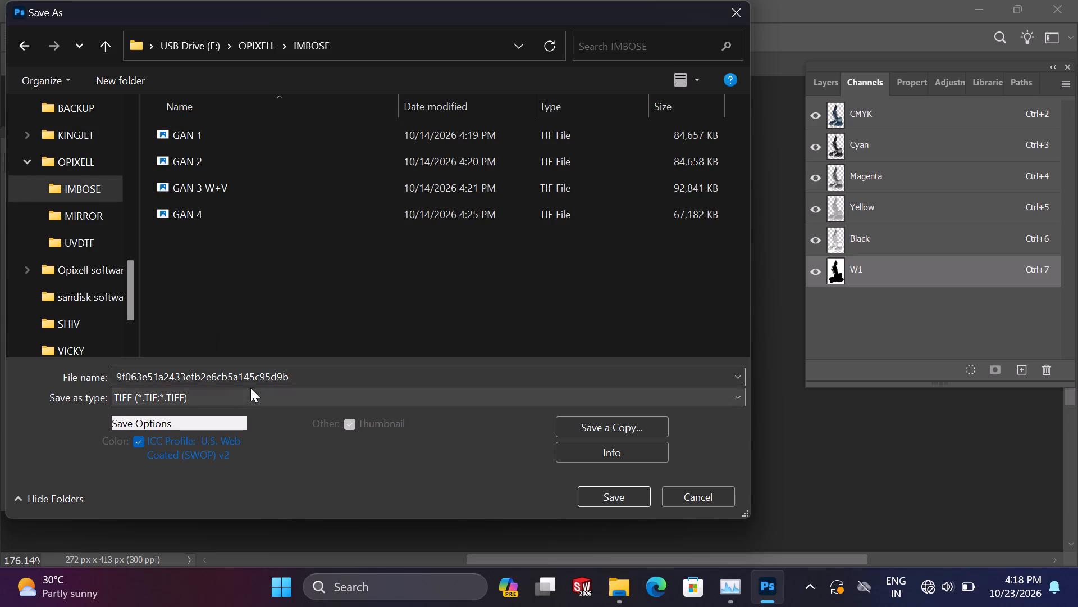
Save the document in TIFF format as shiv1, with no image compression and layers included.
{"action": "left_click", "coordinate": [738, 393]}
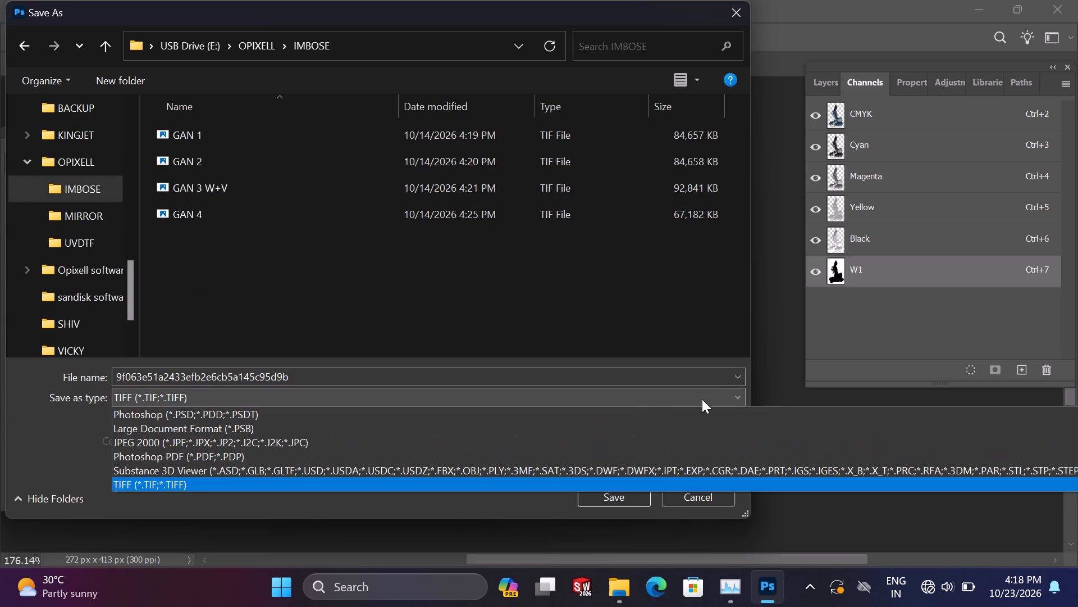
{"action": "left_click", "coordinate": [286, 484]}
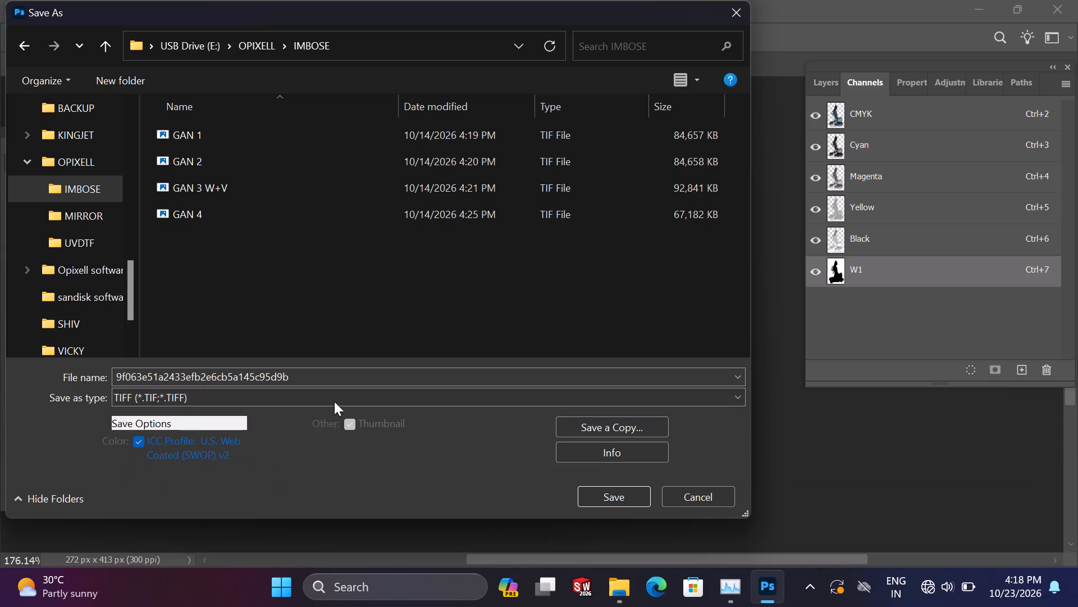
{"action": "left_click", "coordinate": [337, 378]}
{"action": "key", "text": "BackSpace"}
{"action": "key", "text": "BackSpace"}
{"action": "key", "text": "BackSpace"}
{"action": "key", "text": "BackSpace"}
{"action": "key", "text": "BackSpace"}
{"action": "key", "text": "BackSpace"}
{"action": "key", "text": "BackSpace"}
{"action": "key", "text": "BackSpace"}
{"action": "key", "text": "BackSpace"}
{"action": "key", "text": "BackSpace"}
{"action": "key", "text": "BackSpace"}
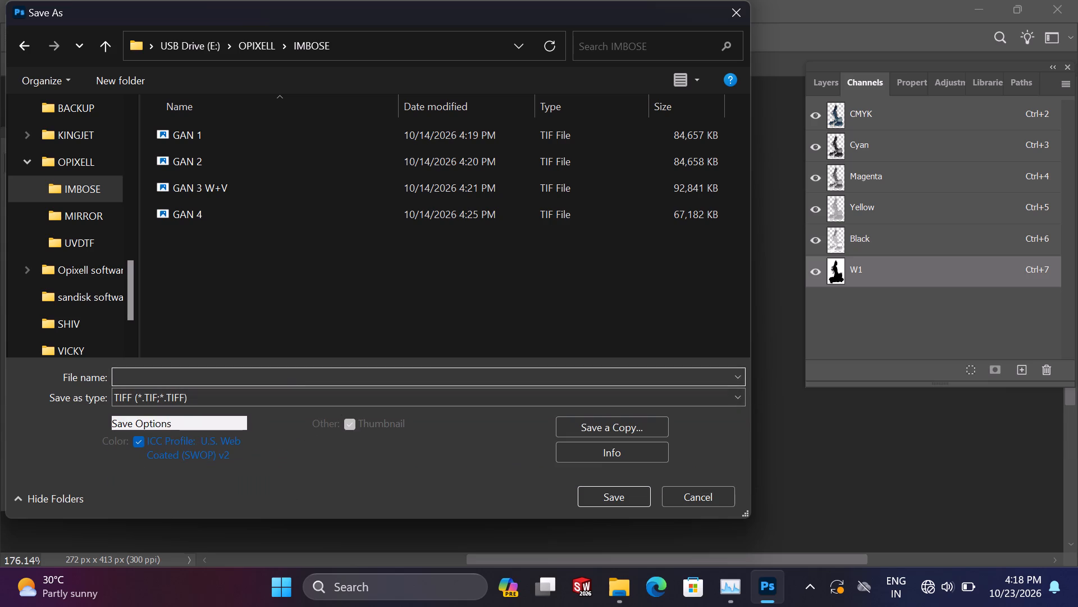
{"action": "type", "text": "shiv1"}
{"action": "left_click", "coordinate": [604, 492]}
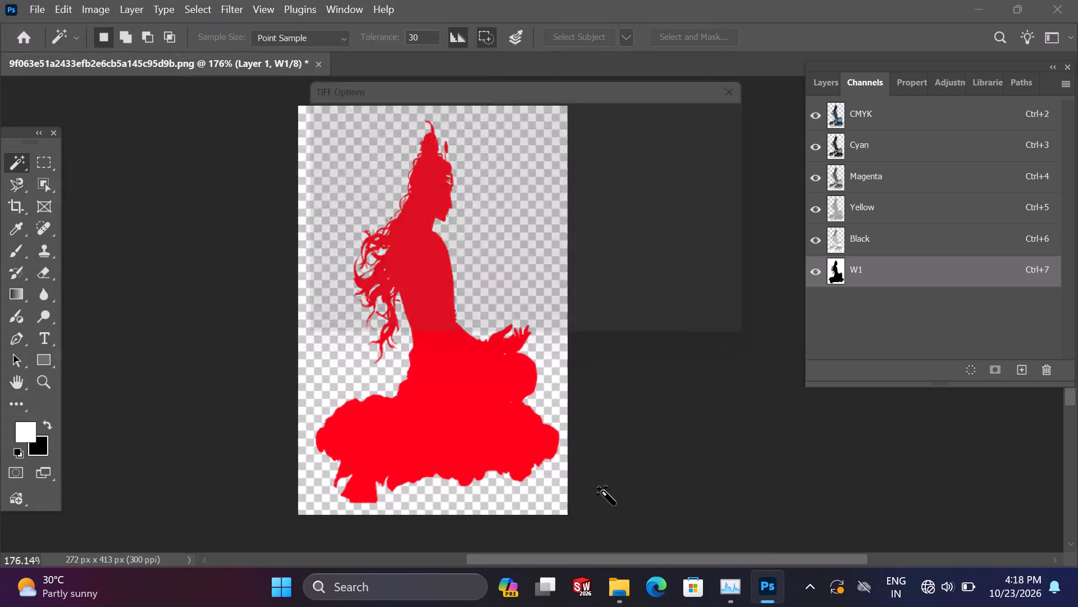
{"action": "left_click", "coordinate": [750, 103]}
{"action": "left_click", "coordinate": [742, 109]}
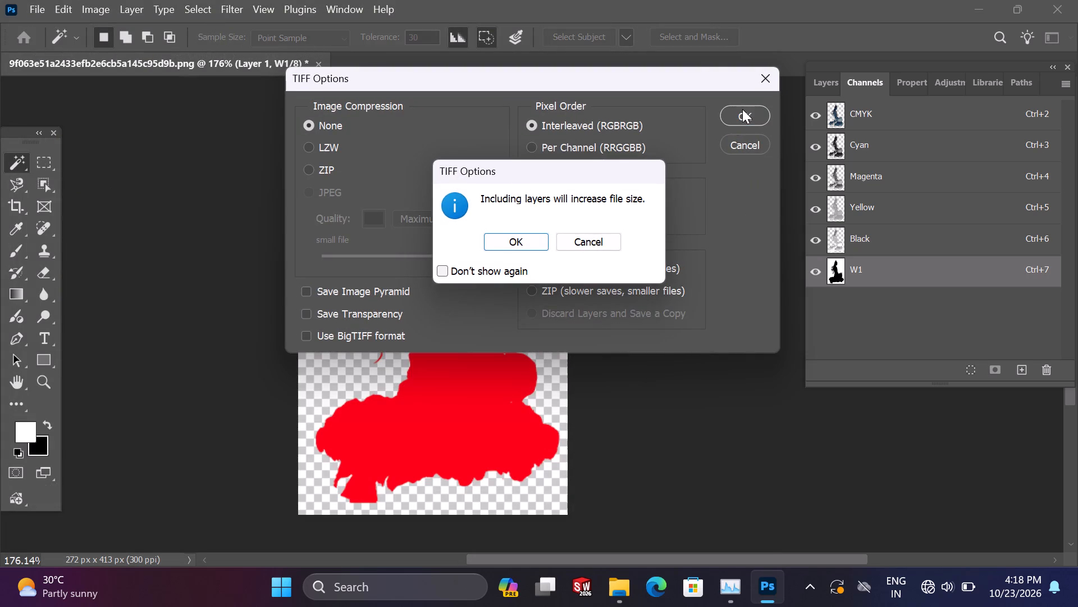
{"action": "left_click", "coordinate": [510, 233]}
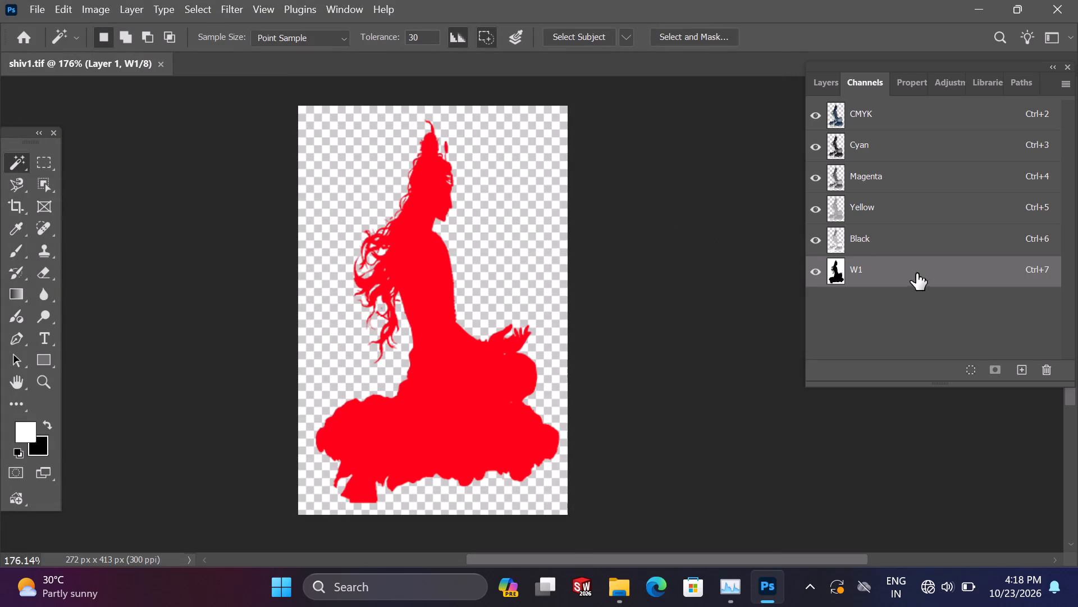
Delete the W1 spot channel.
{"action": "left_click_drag", "start_coordinate": [916, 274], "coordinate": [1045, 369]}
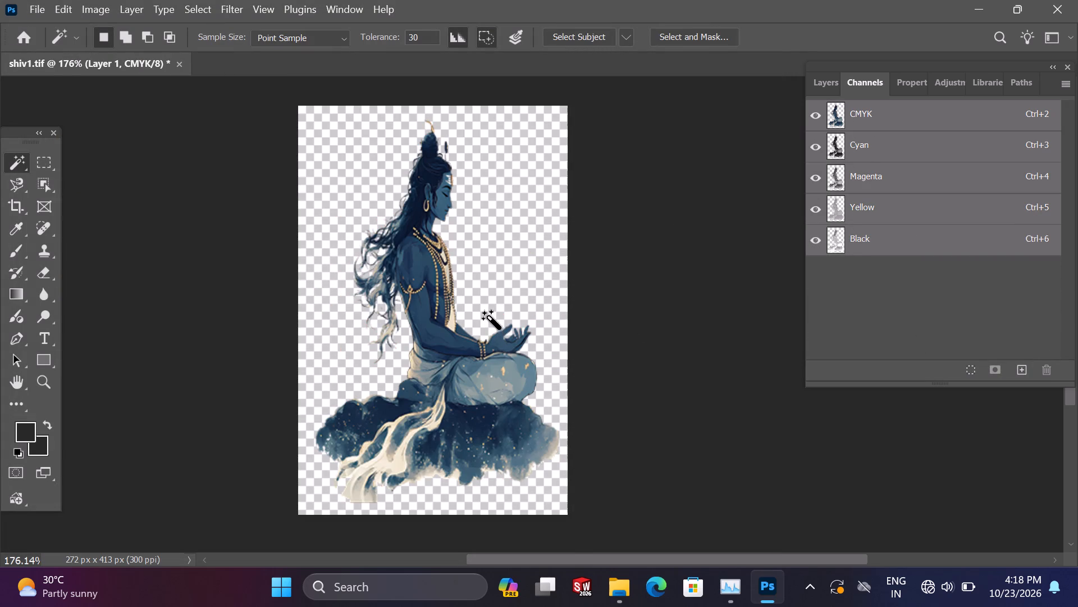
Select the dark closed-eye line and the eyebrow on the figure's face with the Magic Wand.
{"action": "scroll", "coordinate": [447, 325], "scroll_direction": "up", "scroll_amount": 6}
{"action": "scroll", "coordinate": [447, 268], "scroll_direction": "up", "scroll_amount": 20, "text": "alt"}
{"action": "scroll", "coordinate": [447, 268], "scroll_direction": "up", "scroll_amount": 8, "text": "alt"}
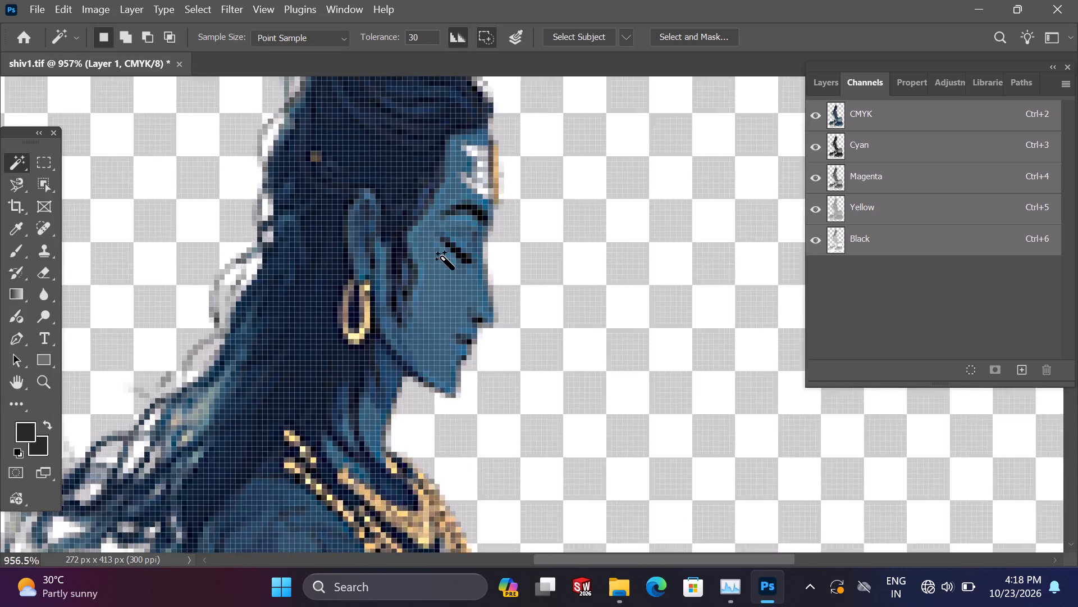
{"action": "scroll", "coordinate": [443, 257], "scroll_direction": "up", "scroll_amount": 9, "text": "alt"}
{"action": "scroll", "coordinate": [483, 249], "scroll_direction": "up", "scroll_amount": 1}
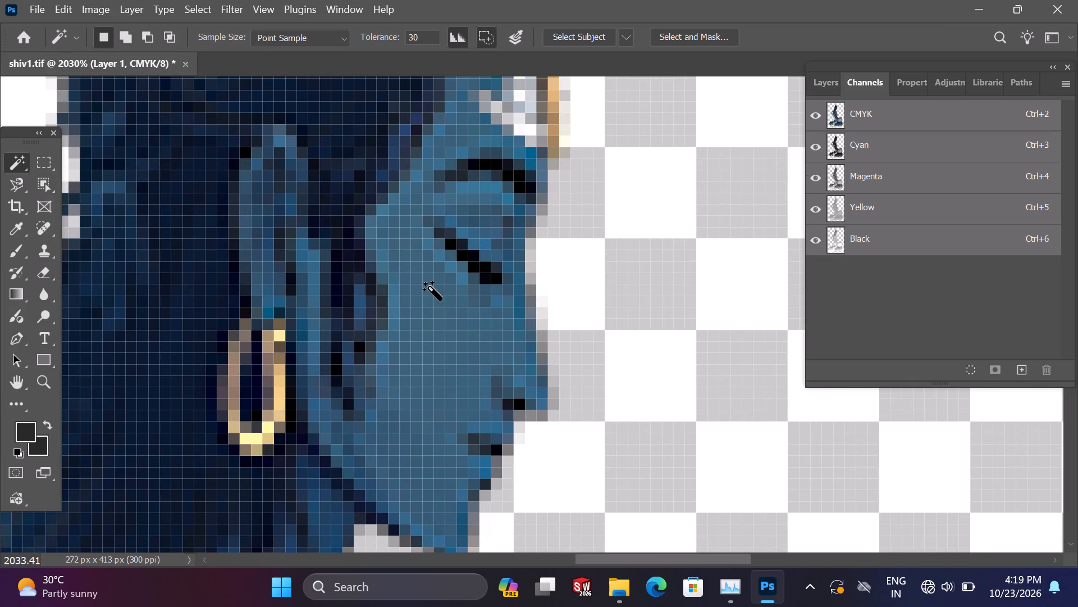
{"action": "left_click", "coordinate": [481, 269], "text": "shift"}
{"action": "left_click", "coordinate": [514, 176], "text": "shift"}
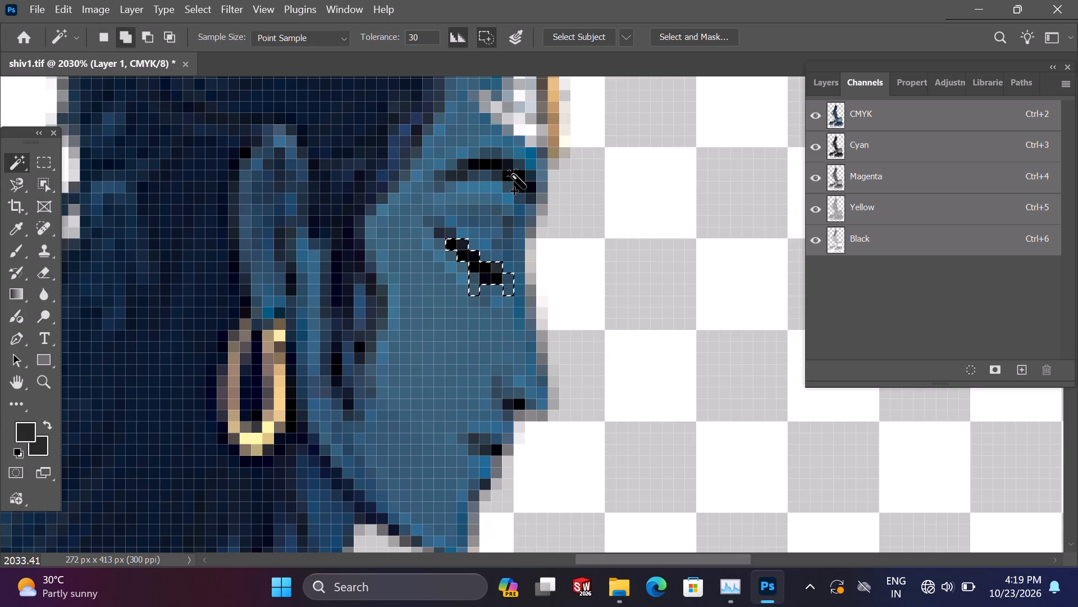
Add the gold hoop earring's pixels to the eye and eyebrow selection, undoing the stray pick inside the hoop.
{"action": "left_click", "coordinate": [271, 387], "text": "shift"}
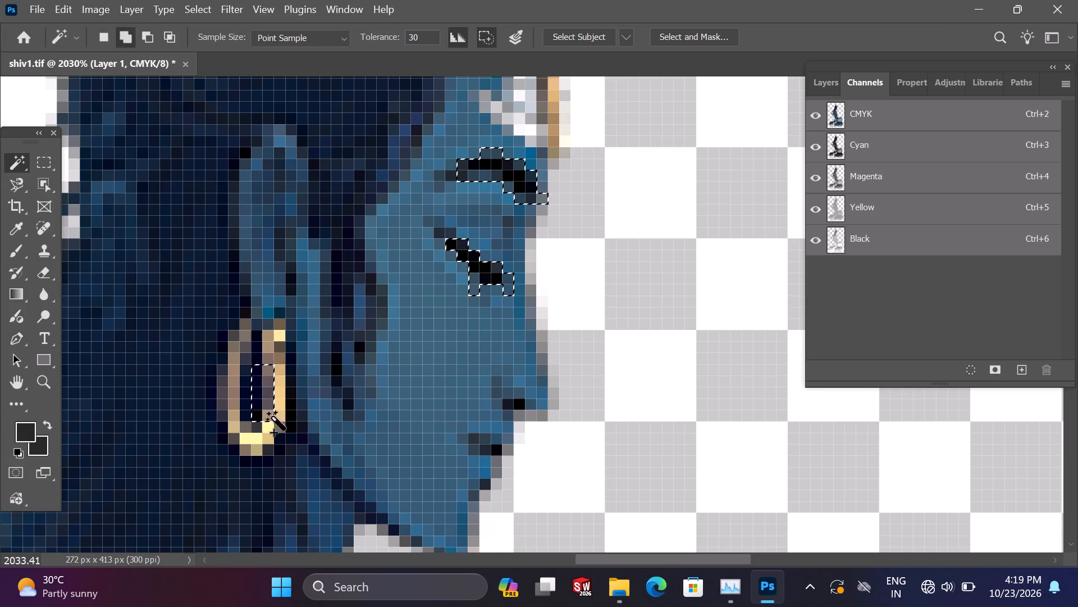
{"action": "key", "text": "ctrl+z"}
{"action": "left_click", "coordinate": [282, 386], "text": "shift"}
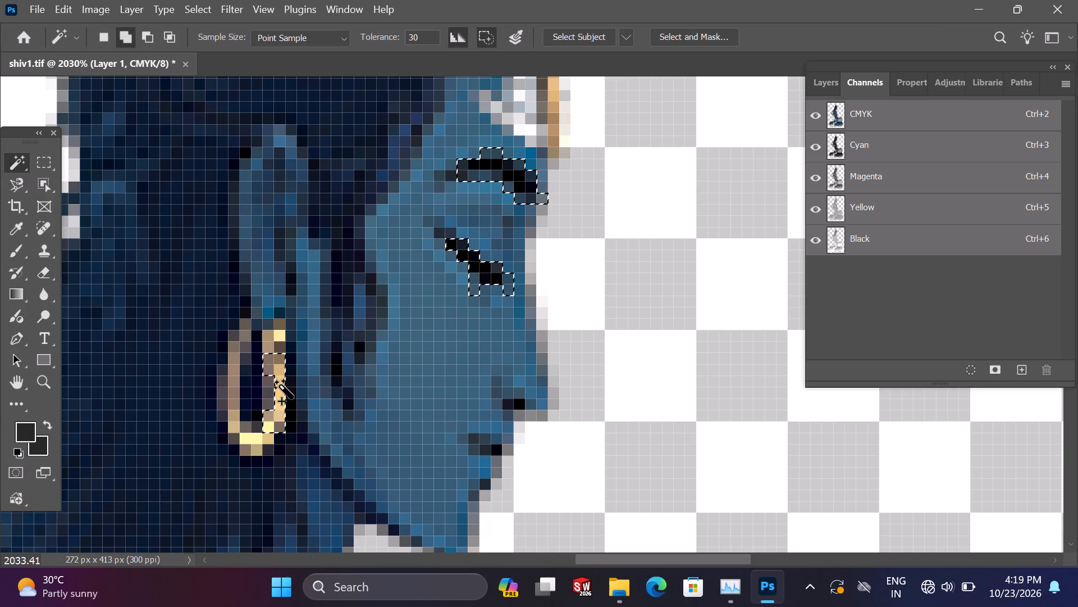
{"action": "left_click", "coordinate": [253, 442], "text": "shift"}
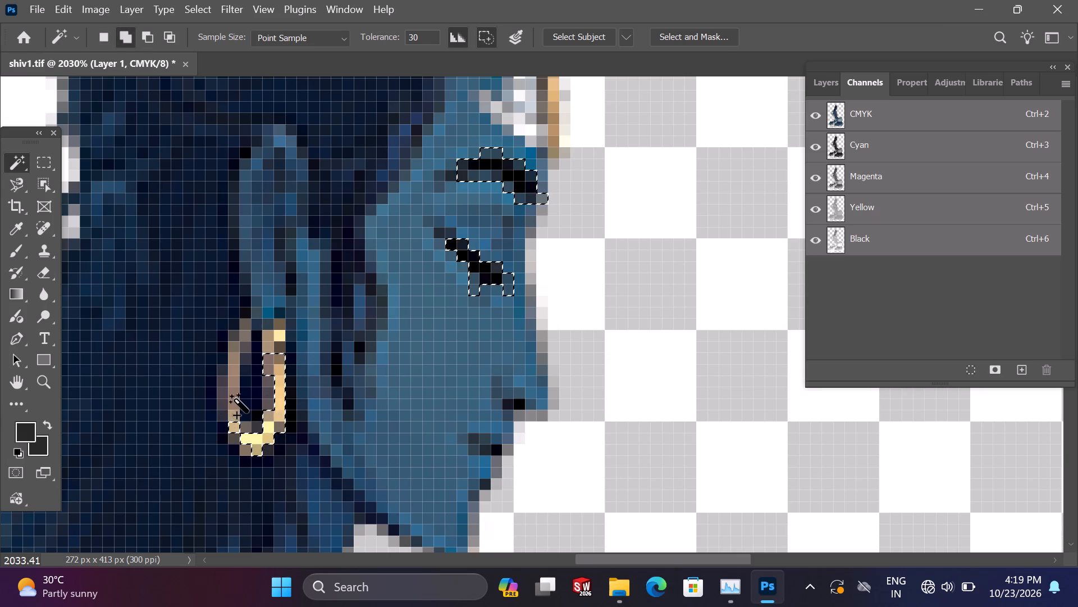
{"action": "left_click", "coordinate": [229, 403], "text": "shift"}
{"action": "scroll", "coordinate": [236, 336], "scroll_direction": "down", "scroll_amount": 4, "text": "alt"}
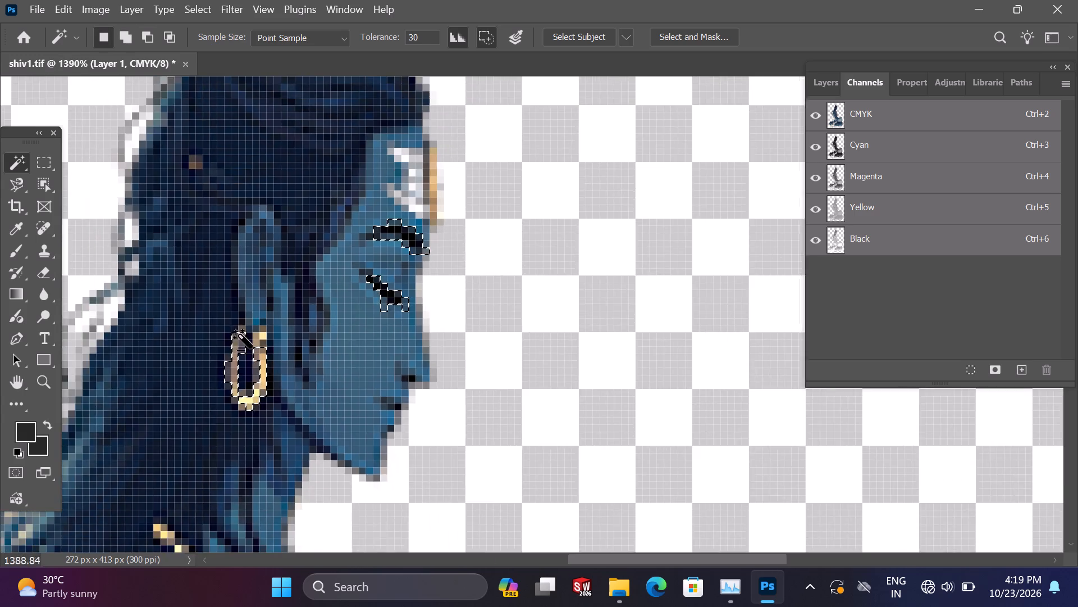
{"action": "scroll", "coordinate": [241, 336], "scroll_direction": "down", "scroll_amount": 18, "text": "alt"}
{"action": "scroll", "coordinate": [209, 337], "scroll_direction": "down", "scroll_amount": 4, "text": "alt"}
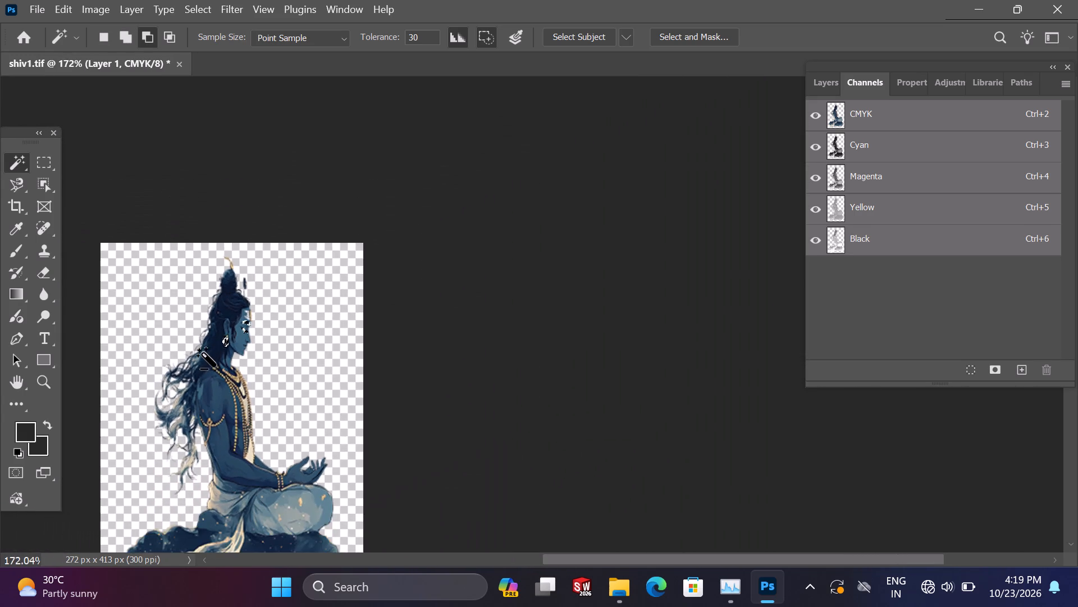
Add the cream sash, the pale patch on the knee, the waist cloth and the arm to the Magic Wand selection.
{"action": "scroll", "coordinate": [204, 354], "scroll_direction": "down", "scroll_amount": 4, "text": "alt"}
{"action": "key", "text": "space"}
{"action": "key", "text": "space"}
{"action": "key", "text": "space"}
{"action": "key", "text": "space"}
{"action": "key", "text": "space"}
{"action": "key", "text": "space"}
{"action": "key", "text": "space"}
{"action": "key", "text": "space"}
{"action": "key", "text": "space"}
{"action": "key", "text": "space"}
{"action": "key", "text": "space"}
{"action": "key", "text": "space"}
{"action": "key", "text": "space"}
{"action": "key", "text": "space"}
{"action": "key", "text": "space"}
{"action": "key", "text": "space"}
{"action": "key", "text": "space"}
{"action": "key", "text": "space"}
{"action": "key", "text": "space"}
{"action": "key", "text": "space"}
{"action": "left_click_drag", "start_coordinate": [200, 345], "coordinate": [432, 261]}
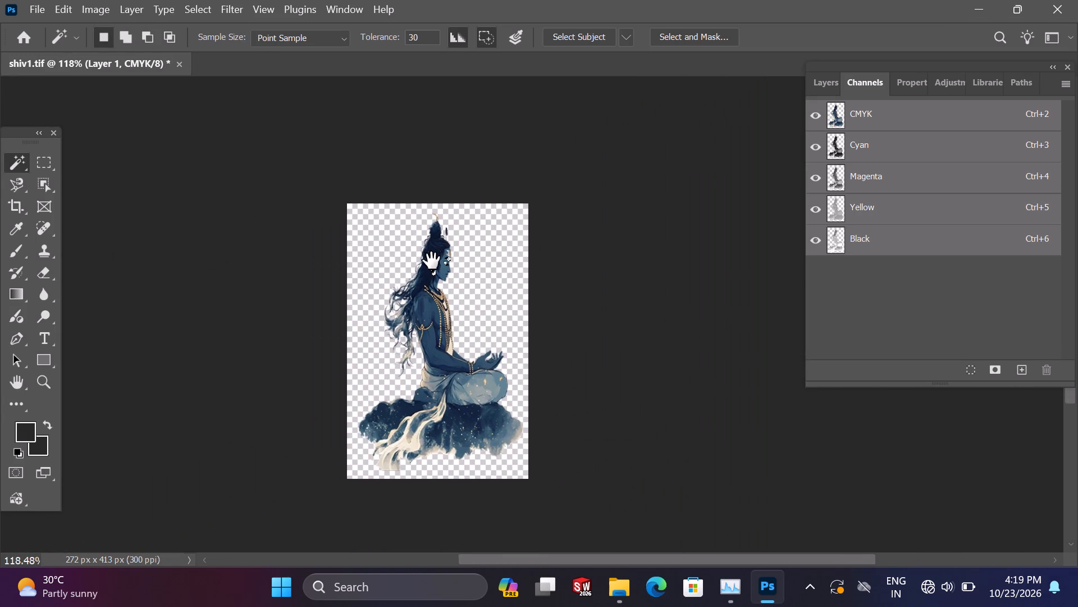
{"action": "left_click_drag", "start_coordinate": [432, 261], "coordinate": [447, 248]}
{"action": "scroll", "coordinate": [477, 396], "scroll_direction": "up", "scroll_amount": 10, "text": "alt"}
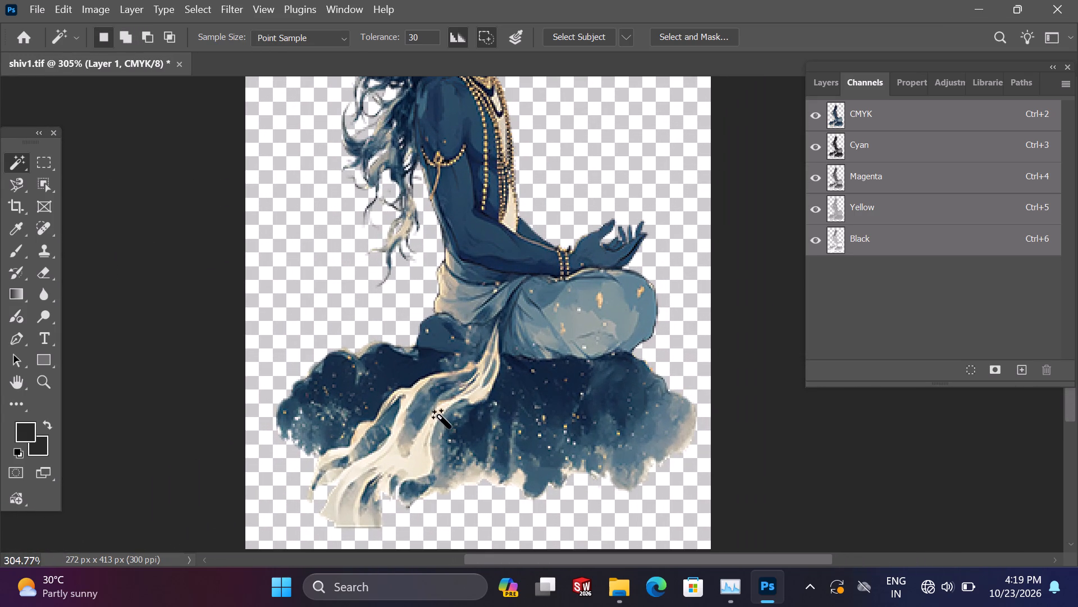
{"action": "left_click", "coordinate": [417, 434], "text": "shift"}
{"action": "left_click", "coordinate": [410, 465], "text": "shift"}
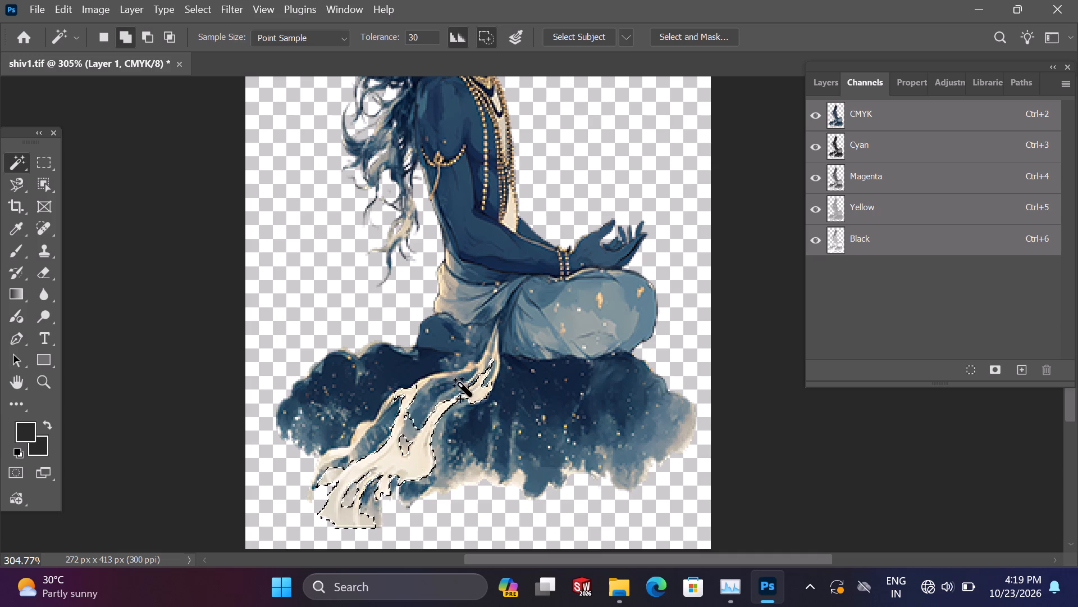
{"action": "left_click", "coordinate": [587, 319], "text": "shift"}
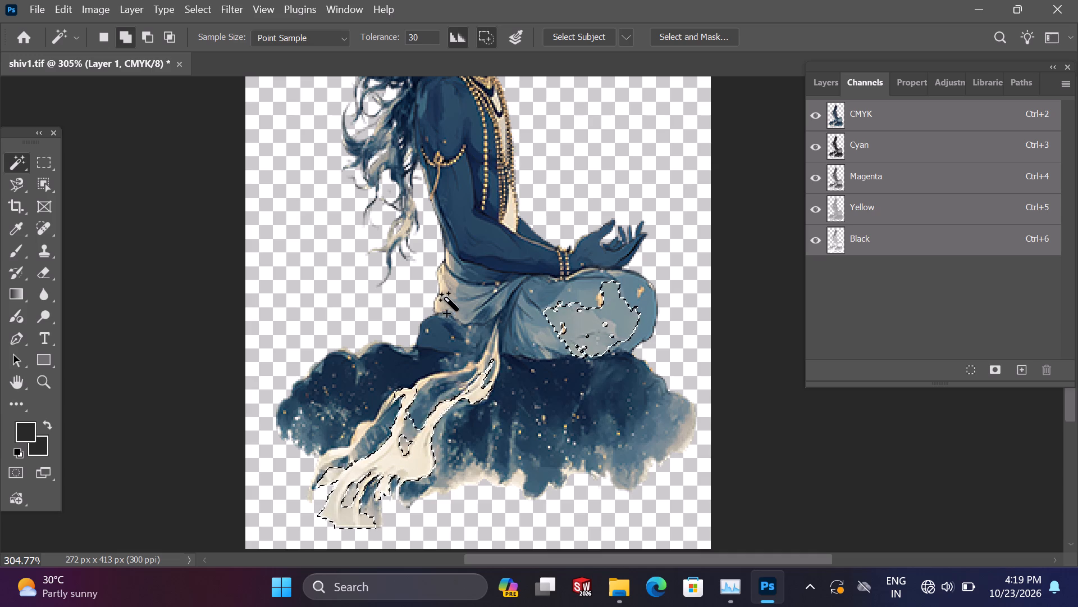
{"action": "left_click", "coordinate": [447, 298], "text": "shift"}
{"action": "left_click", "coordinate": [499, 256], "text": "shift"}
Add pixels of the bead necklace strands on the figure's chest to the existing Magic Wand selection.
{"action": "scroll", "coordinate": [517, 233], "scroll_direction": "up", "scroll_amount": 2}
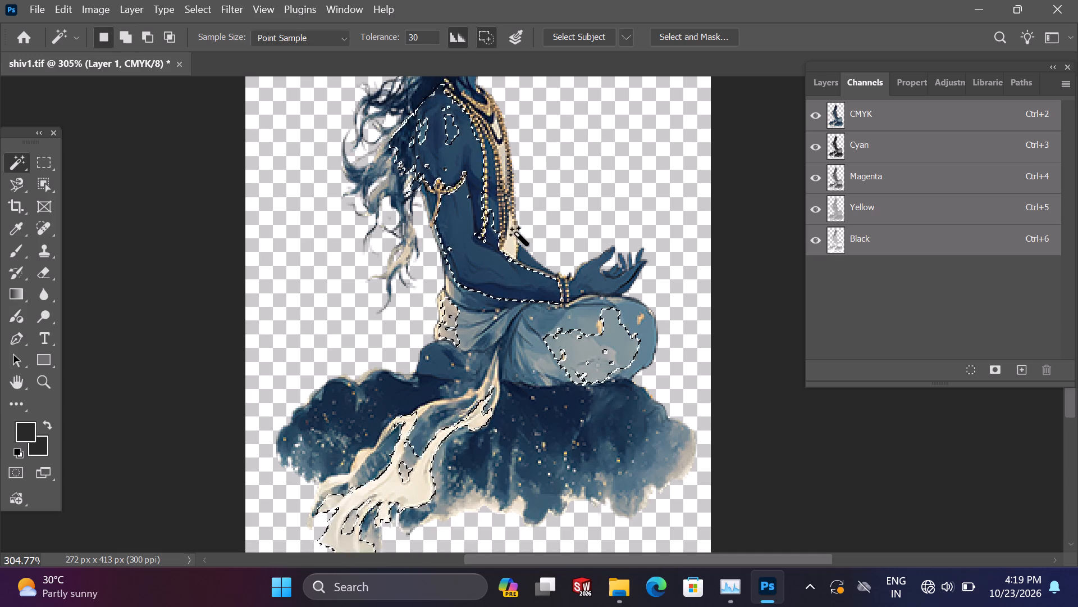
{"action": "scroll", "coordinate": [517, 233], "scroll_direction": "up", "scroll_amount": 7}
{"action": "left_click", "coordinate": [508, 259], "text": "shift"}
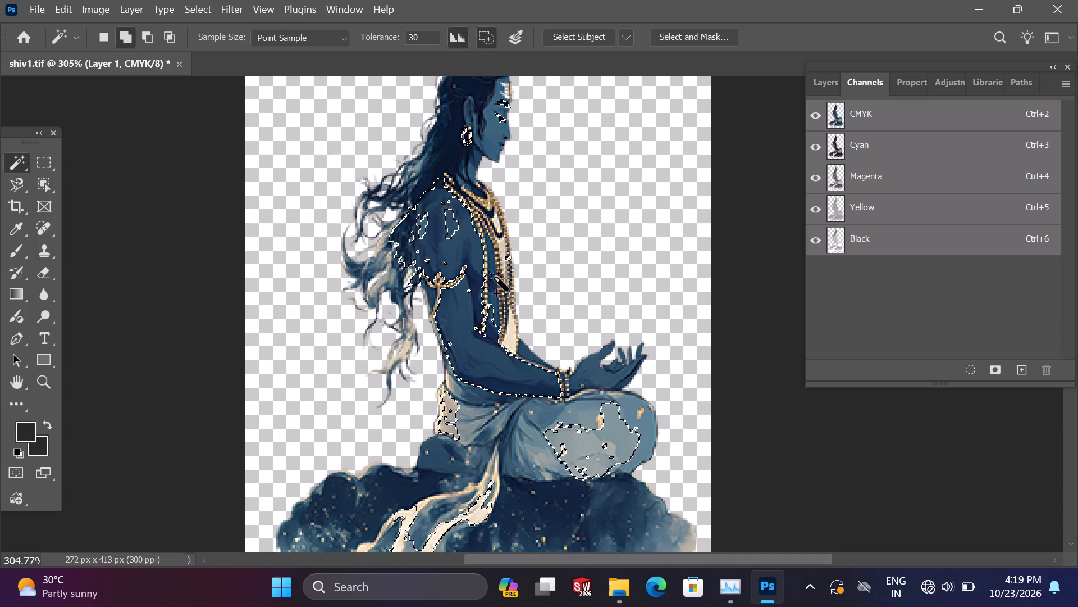
{"action": "left_click", "coordinate": [510, 292], "text": "shift"}
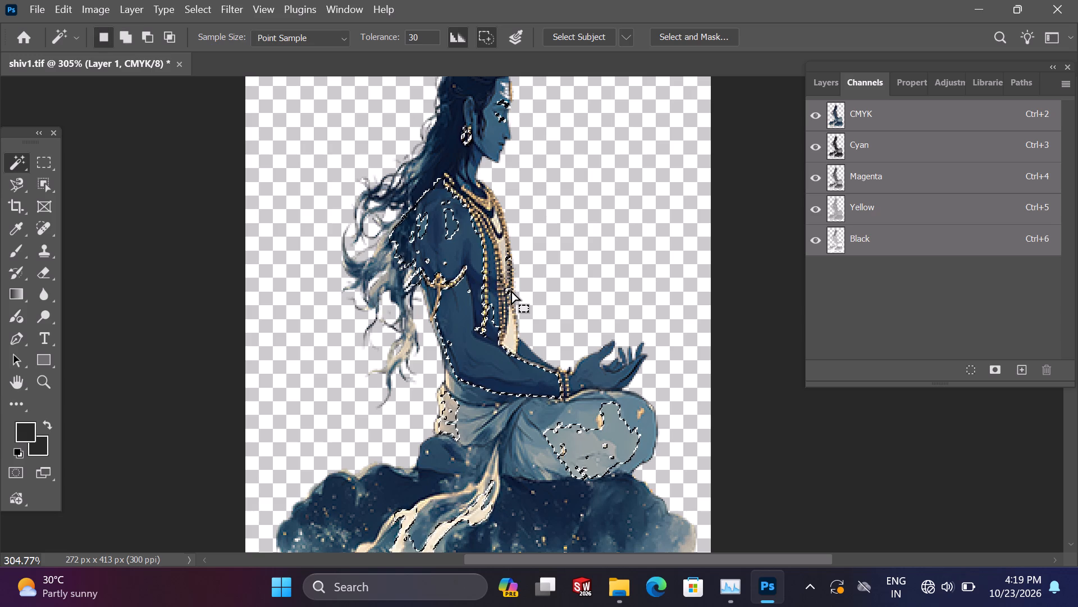
{"action": "scroll", "coordinate": [511, 290], "scroll_direction": "up", "scroll_amount": 20, "text": "alt"}
{"action": "scroll", "coordinate": [511, 290], "scroll_direction": "up", "scroll_amount": 3, "text": "alt"}
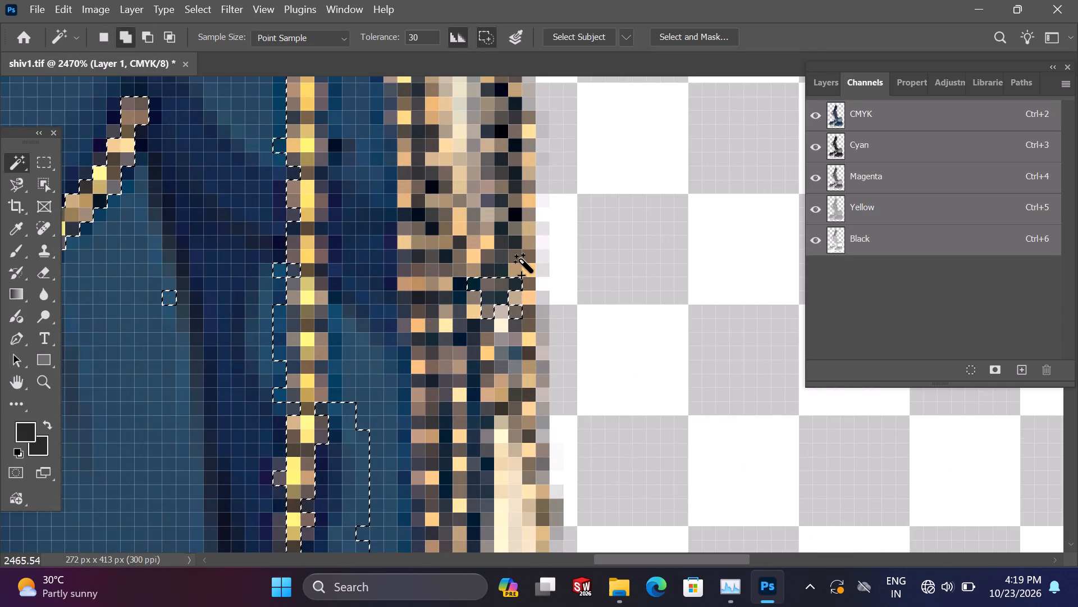
{"action": "left_click", "coordinate": [523, 270], "text": "shift"}
{"action": "left_click", "coordinate": [519, 244], "text": "shift"}
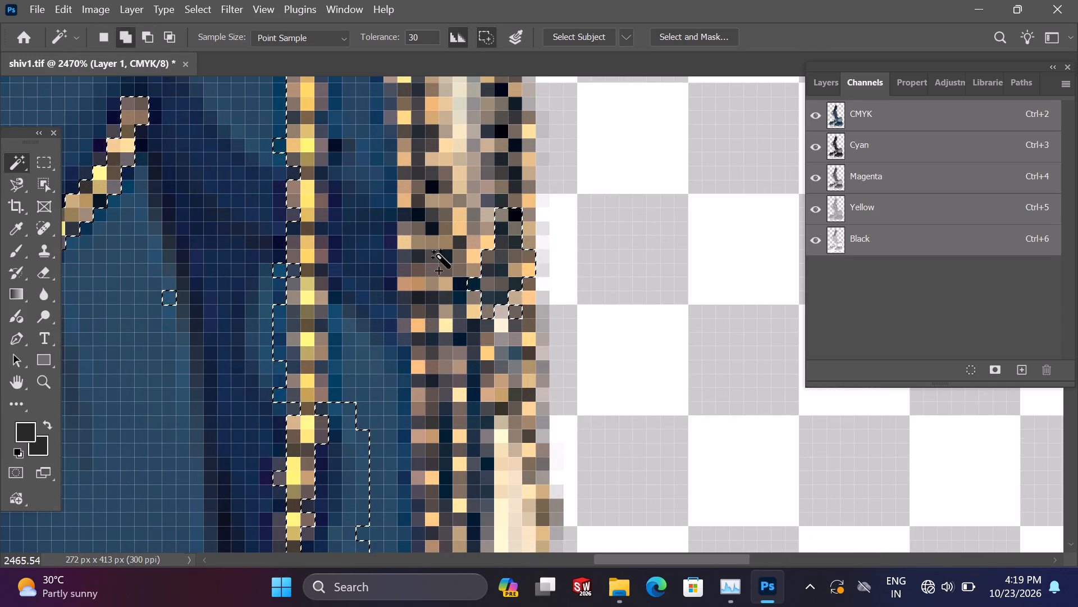
{"action": "left_click", "coordinate": [450, 228], "text": "shift"}
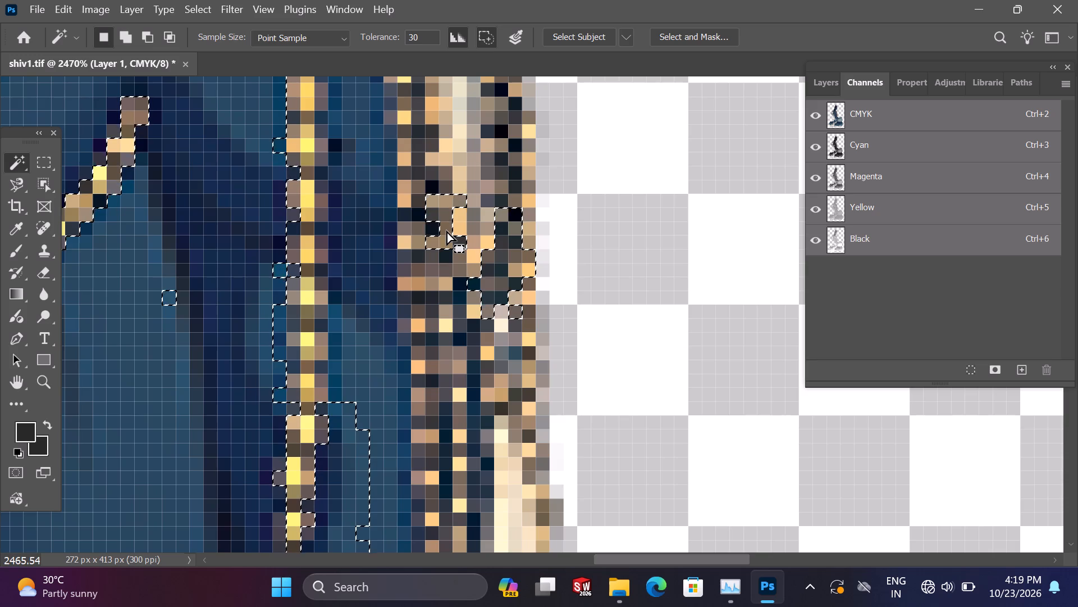
{"action": "left_click", "coordinate": [431, 157], "text": "shift"}
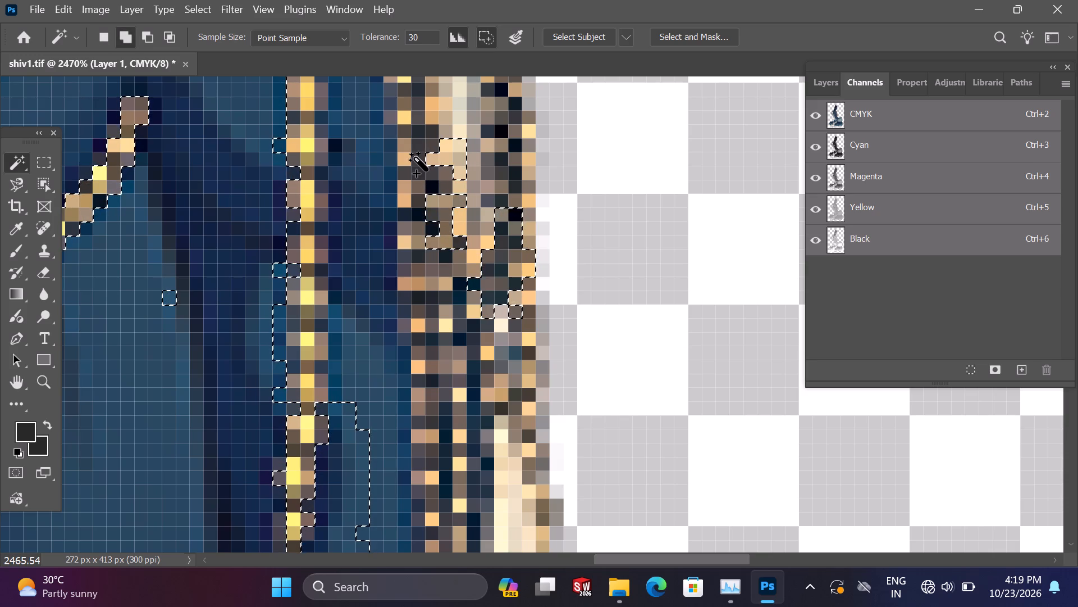
{"action": "left_click", "coordinate": [410, 161], "text": "shift"}
Create a spot channel named W1 from the selection, with red ink colour and 100% solidity.
{"action": "scroll", "coordinate": [410, 144], "scroll_direction": "down", "scroll_amount": 9, "text": "alt"}
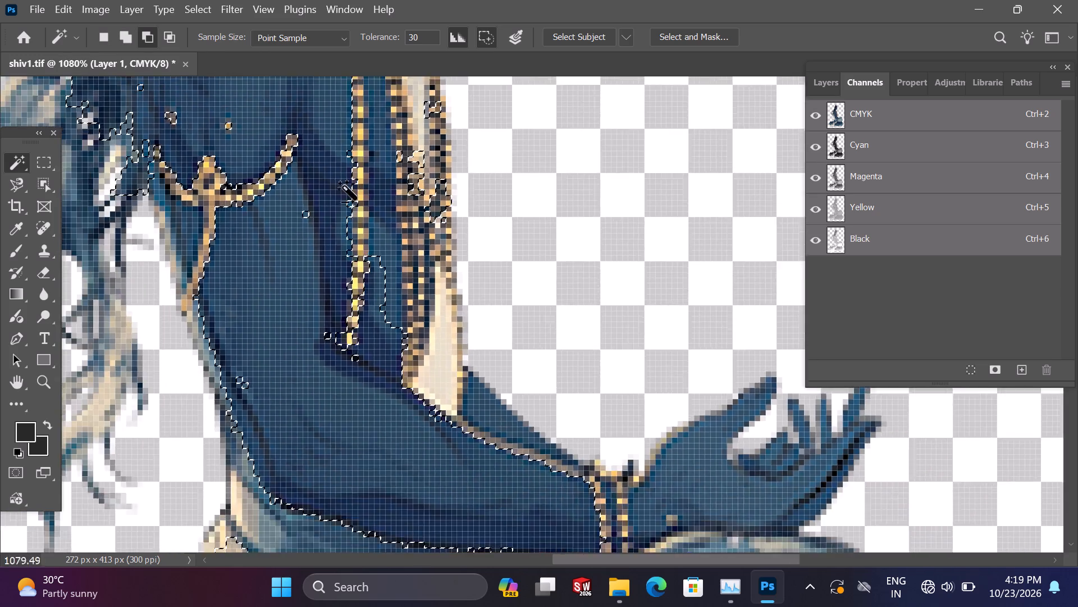
{"action": "scroll", "coordinate": [345, 187], "scroll_direction": "down", "scroll_amount": 12, "text": "alt"}
{"action": "scroll", "coordinate": [189, 205], "scroll_direction": "down", "scroll_amount": 4, "text": "alt"}
{"action": "scroll", "coordinate": [167, 158], "scroll_direction": "down", "scroll_amount": 3, "text": "alt"}
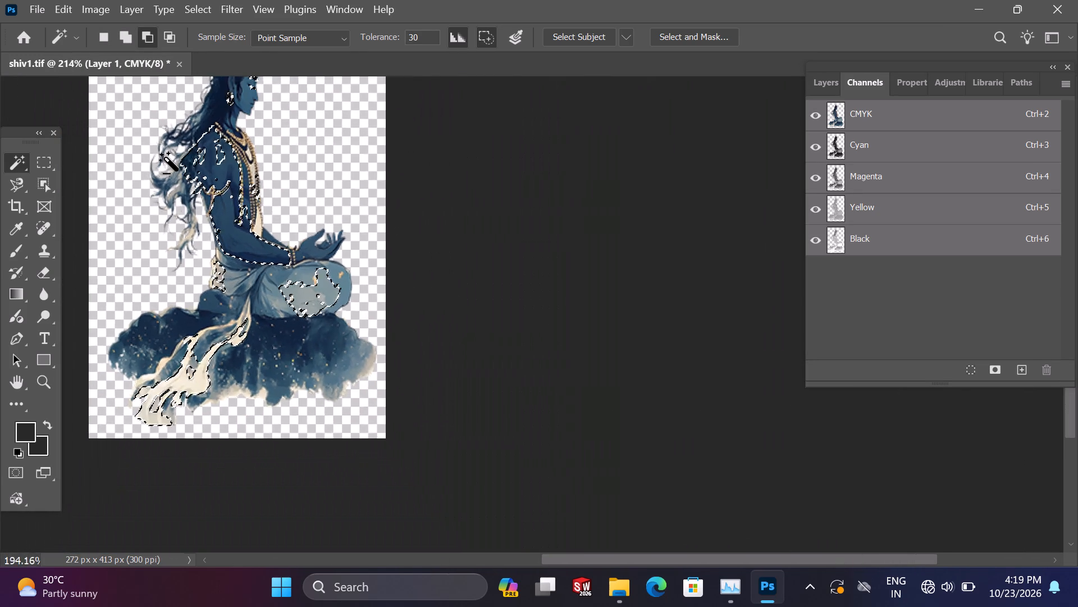
{"action": "scroll", "coordinate": [194, 147], "scroll_direction": "down", "scroll_amount": 2}
{"action": "scroll", "coordinate": [197, 147], "scroll_direction": "up", "scroll_amount": 9}
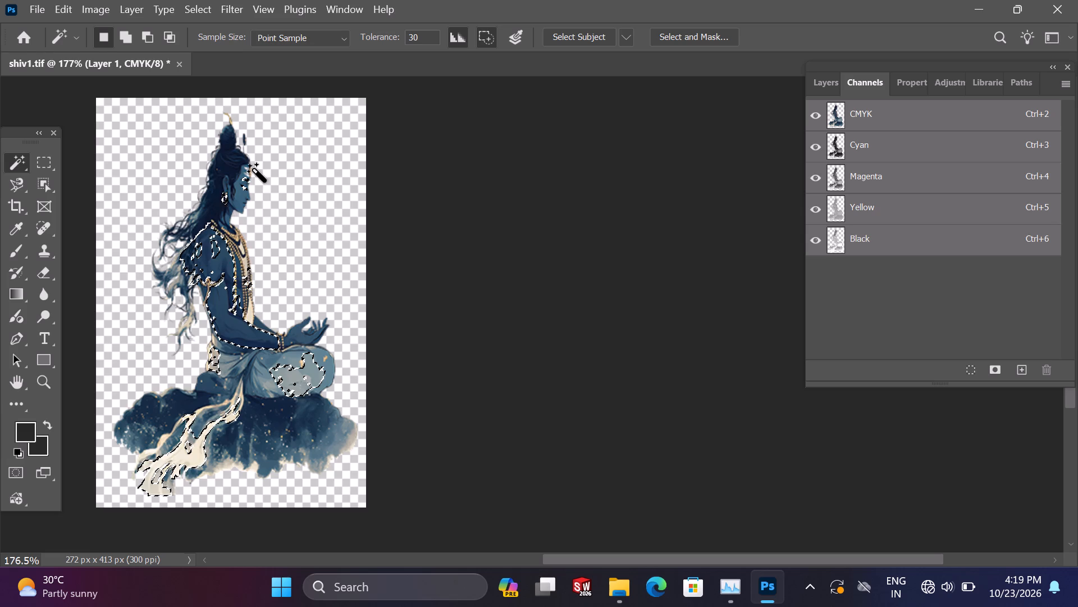
{"action": "left_click", "coordinate": [1065, 83]}
{"action": "left_click", "coordinate": [1033, 145]}
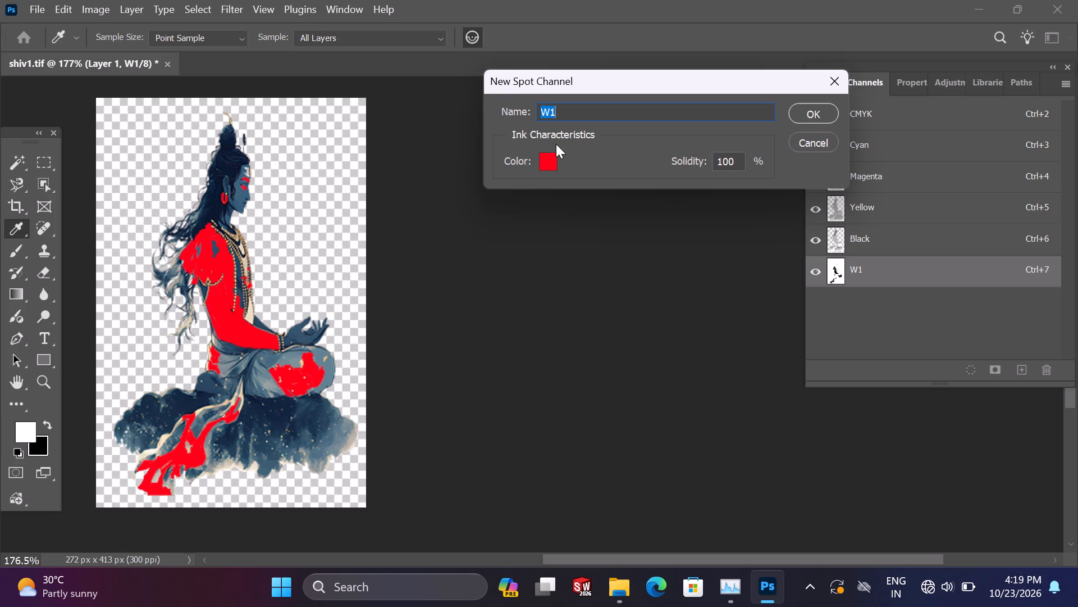
{"action": "left_click", "coordinate": [815, 114]}
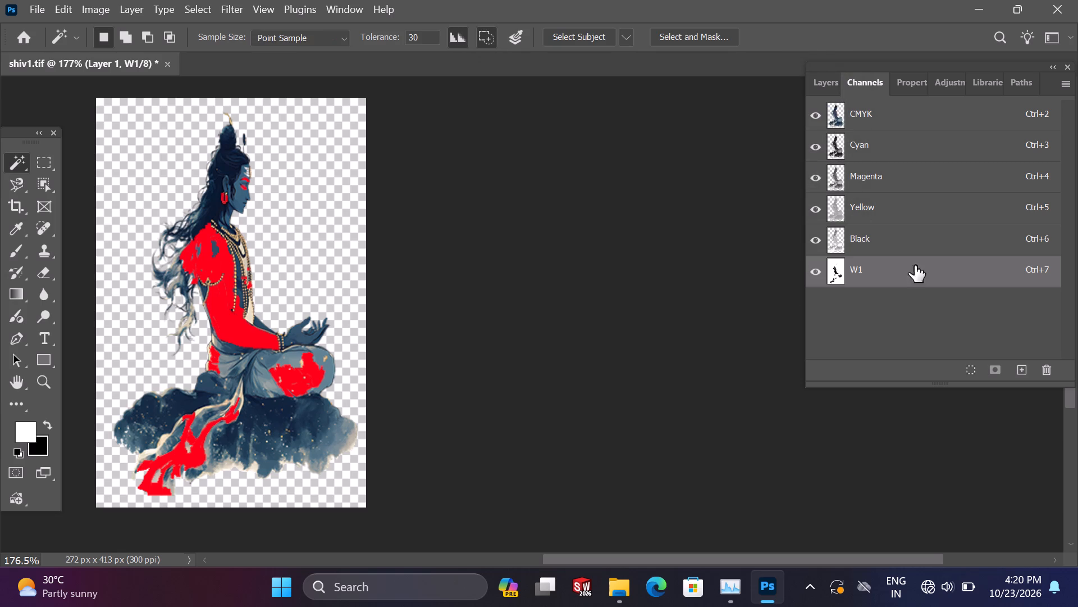
Save the document as a TIFF named shiv2 in the IMBOSE folder, with no image compression and RLE layer compression.
{"action": "left_click", "coordinate": [36, 4]}
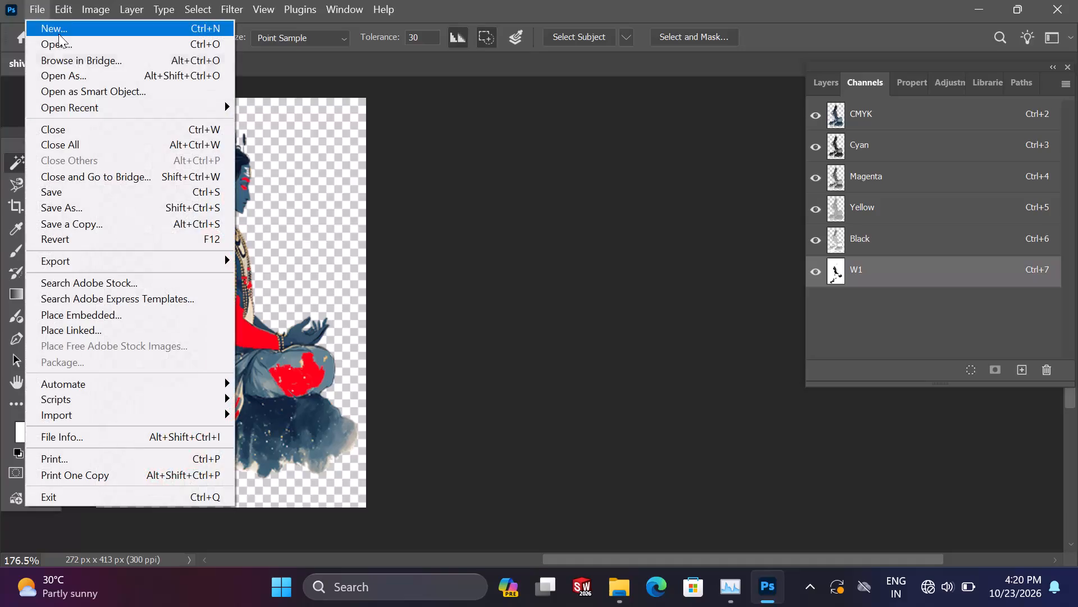
{"action": "left_click", "coordinate": [94, 205]}
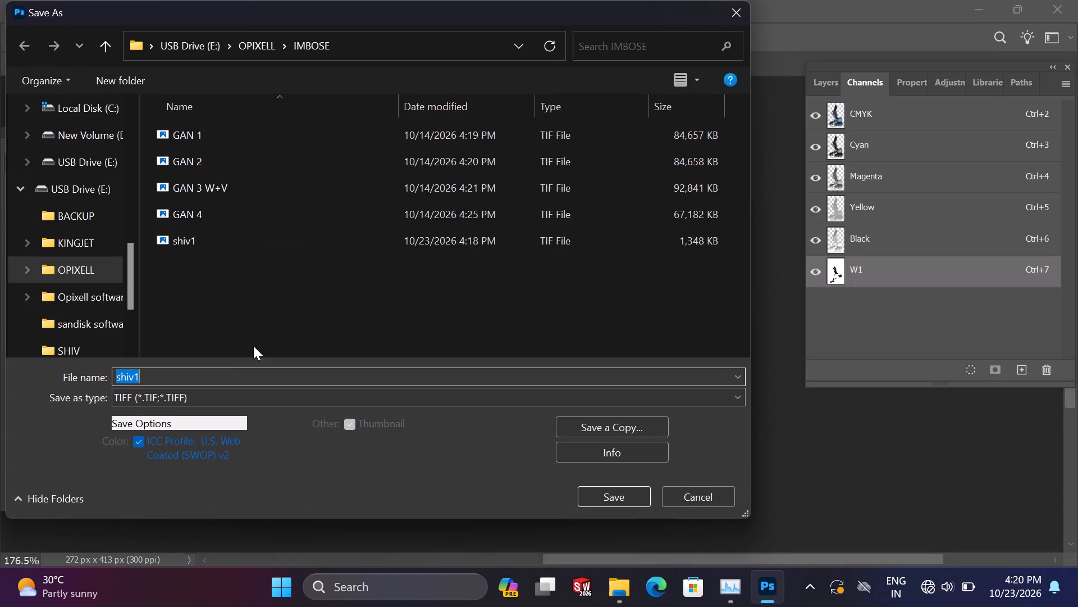
{"action": "left_click", "coordinate": [235, 380]}
{"action": "key", "text": "BackSpace"}
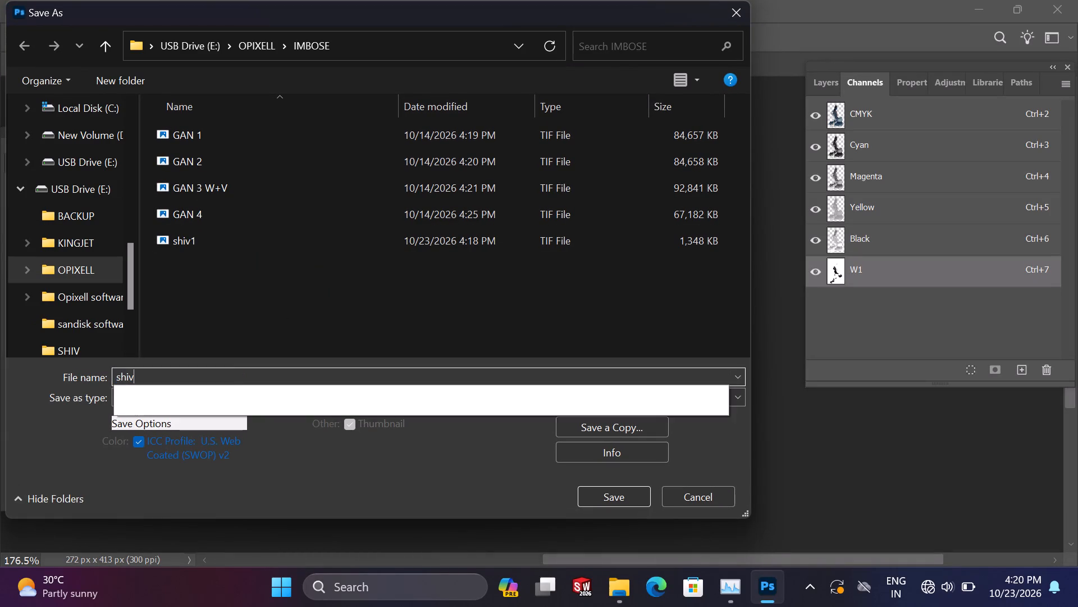
{"action": "key", "text": "2"}
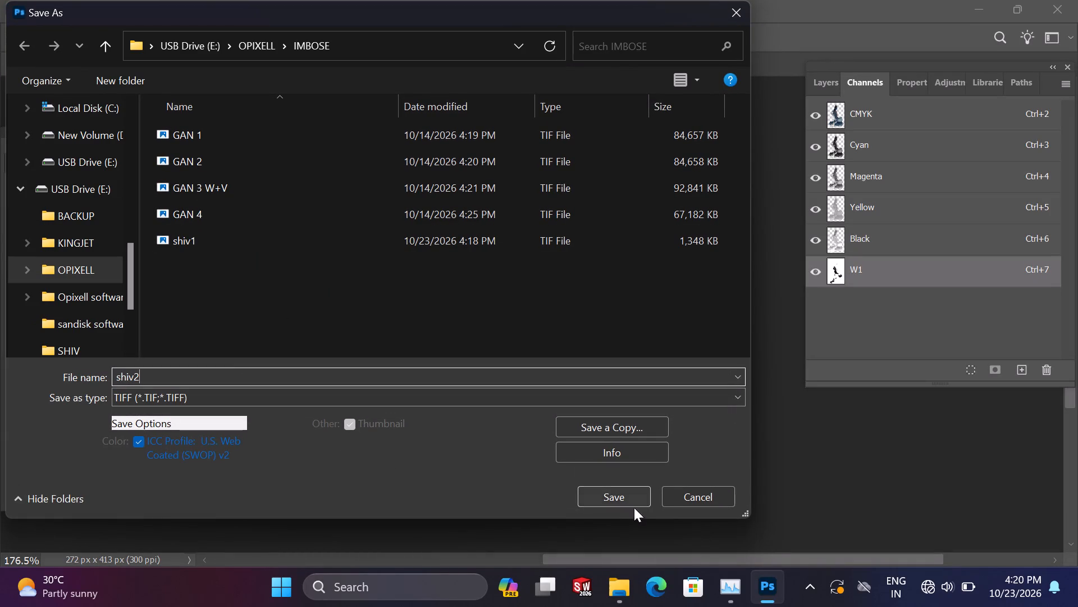
{"action": "left_click", "coordinate": [626, 504]}
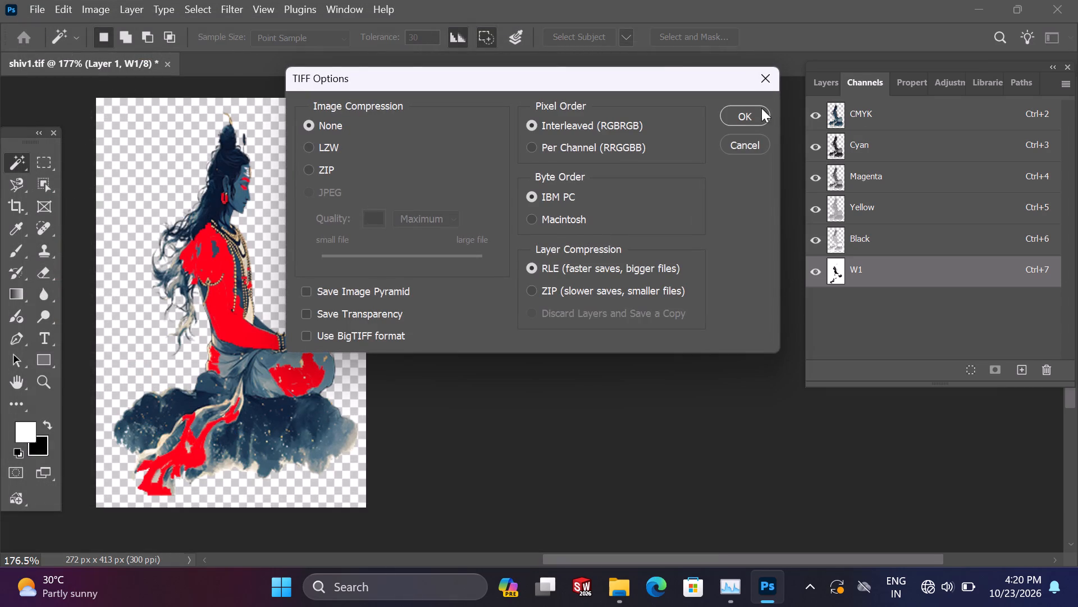
{"action": "left_click", "coordinate": [761, 108]}
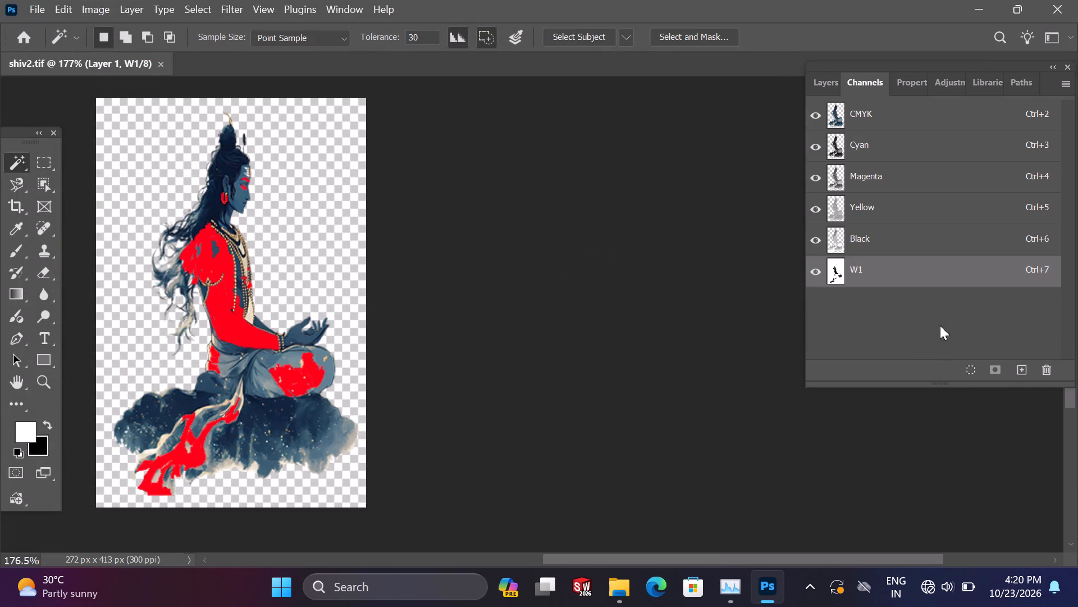
Delete the W1 spot channel.
{"action": "left_click_drag", "start_coordinate": [932, 271], "coordinate": [1055, 375]}
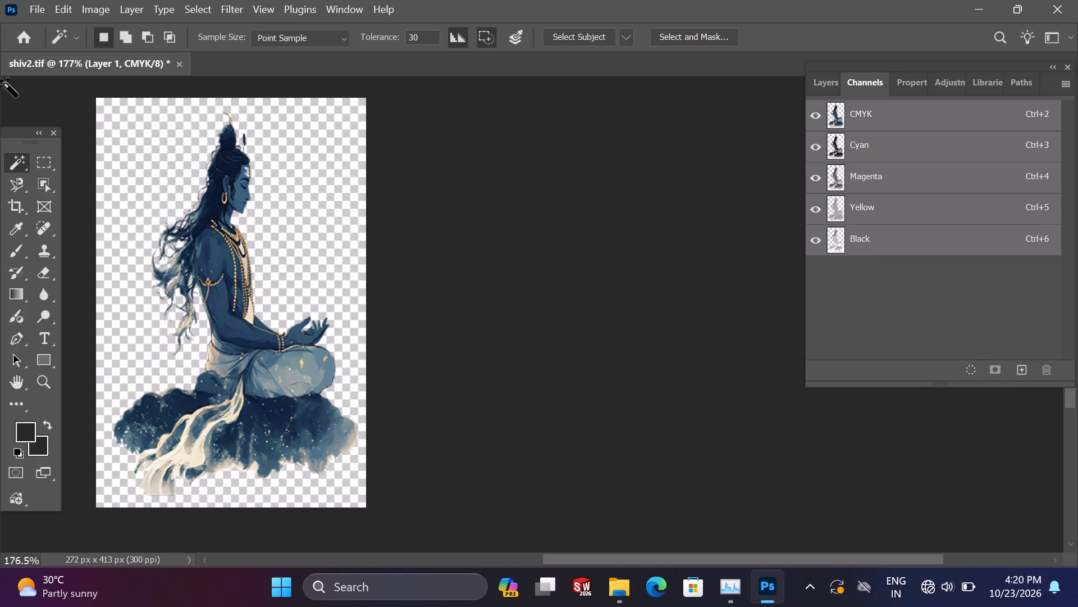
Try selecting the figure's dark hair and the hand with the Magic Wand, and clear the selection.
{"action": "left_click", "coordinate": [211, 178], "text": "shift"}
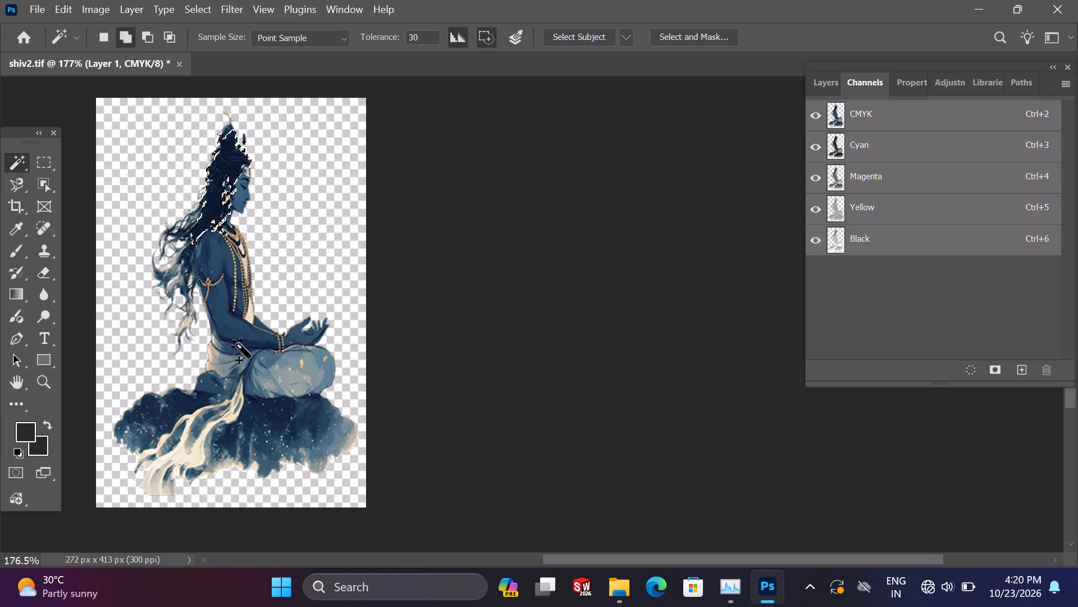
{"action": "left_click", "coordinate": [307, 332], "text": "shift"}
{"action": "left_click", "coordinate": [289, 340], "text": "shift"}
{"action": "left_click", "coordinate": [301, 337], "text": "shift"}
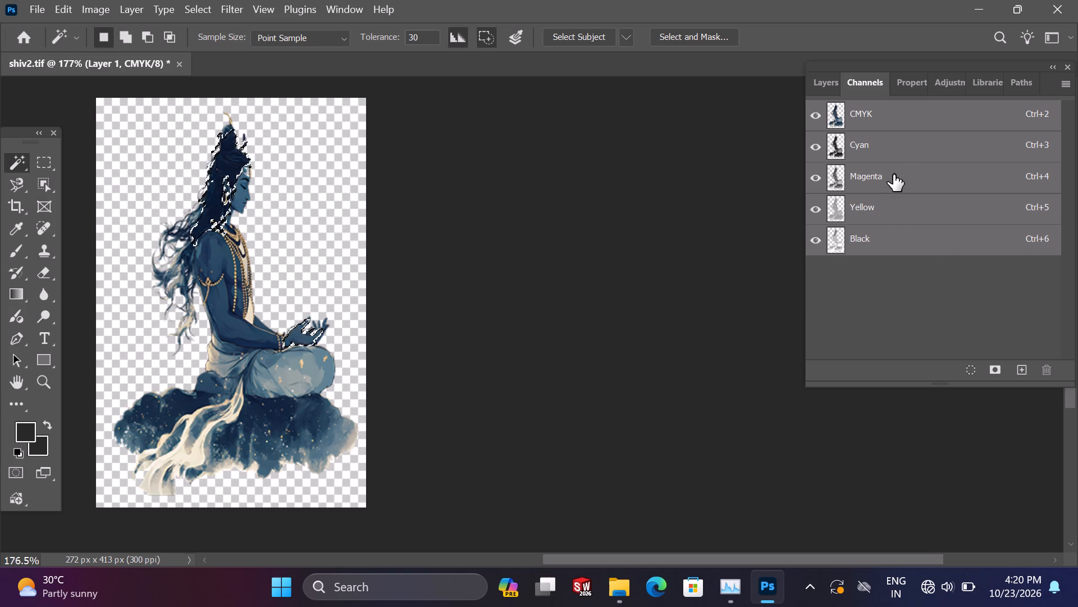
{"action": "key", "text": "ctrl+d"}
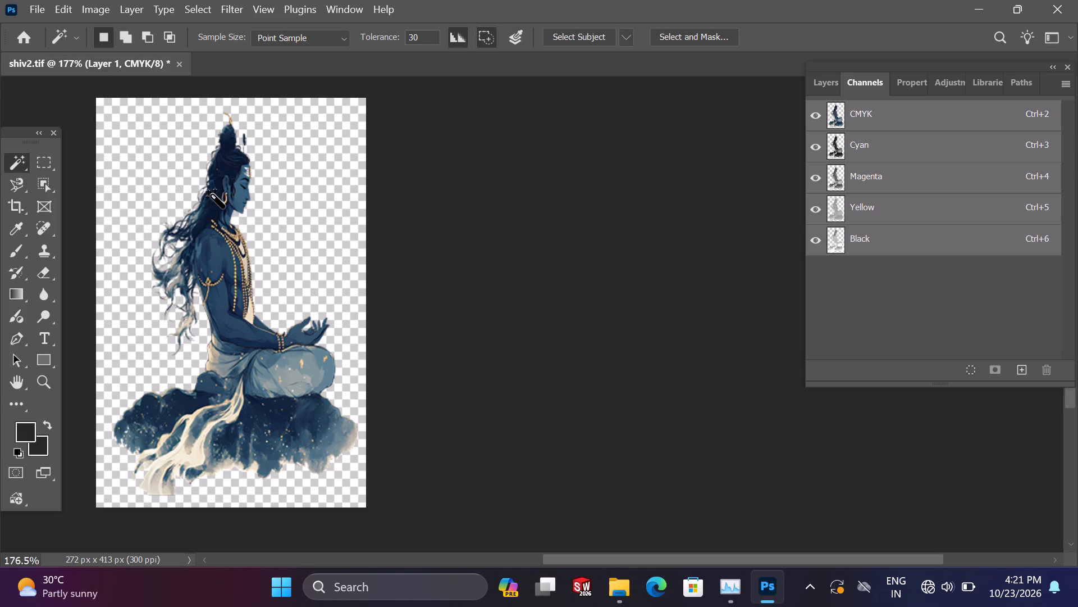
Select the gold hoop earring's pixels with the Magic Wand.
{"action": "scroll", "coordinate": [230, 197], "scroll_direction": "up", "scroll_amount": 11, "text": "alt"}
{"action": "scroll", "coordinate": [231, 214], "scroll_direction": "up", "scroll_amount": 10, "text": "alt"}
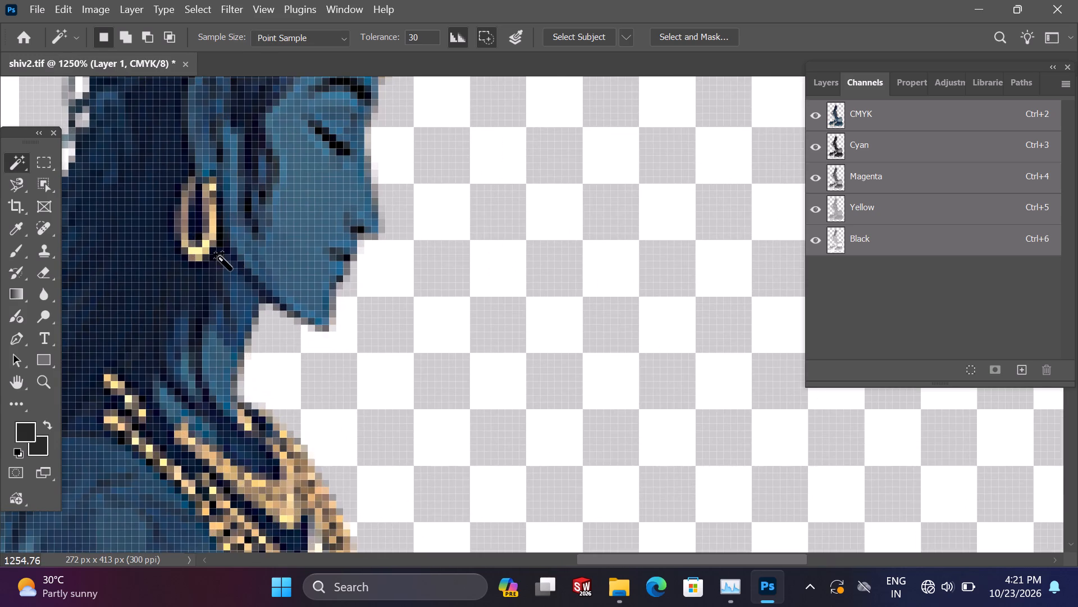
{"action": "left_click", "coordinate": [216, 219], "text": "shift"}
{"action": "left_click", "coordinate": [201, 253], "text": "shift"}
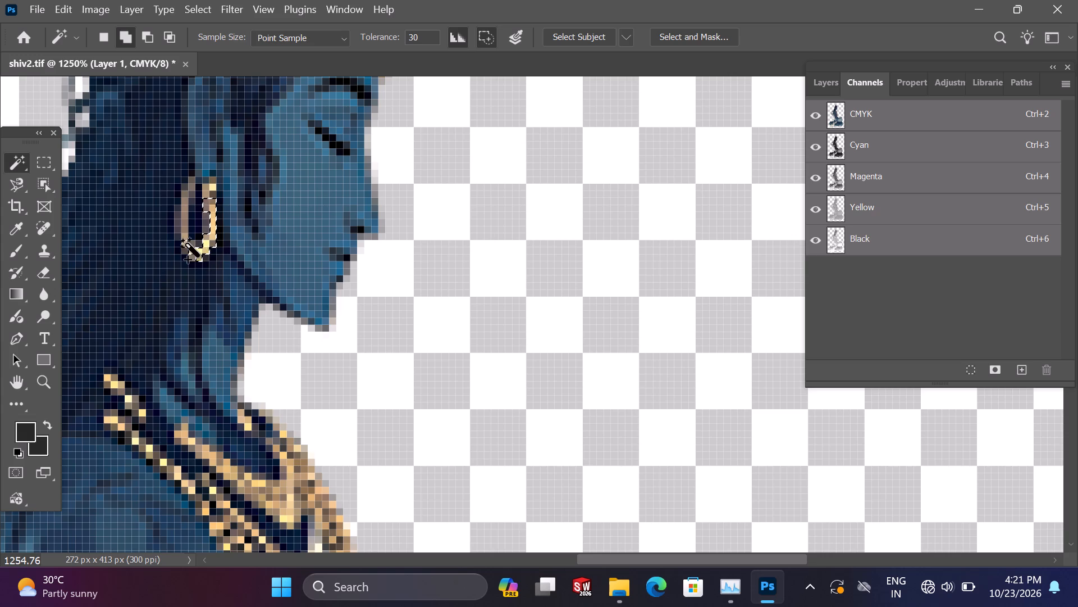
{"action": "left_click", "coordinate": [181, 239], "text": "shift"}
{"action": "left_click", "coordinate": [182, 222], "text": "shift"}
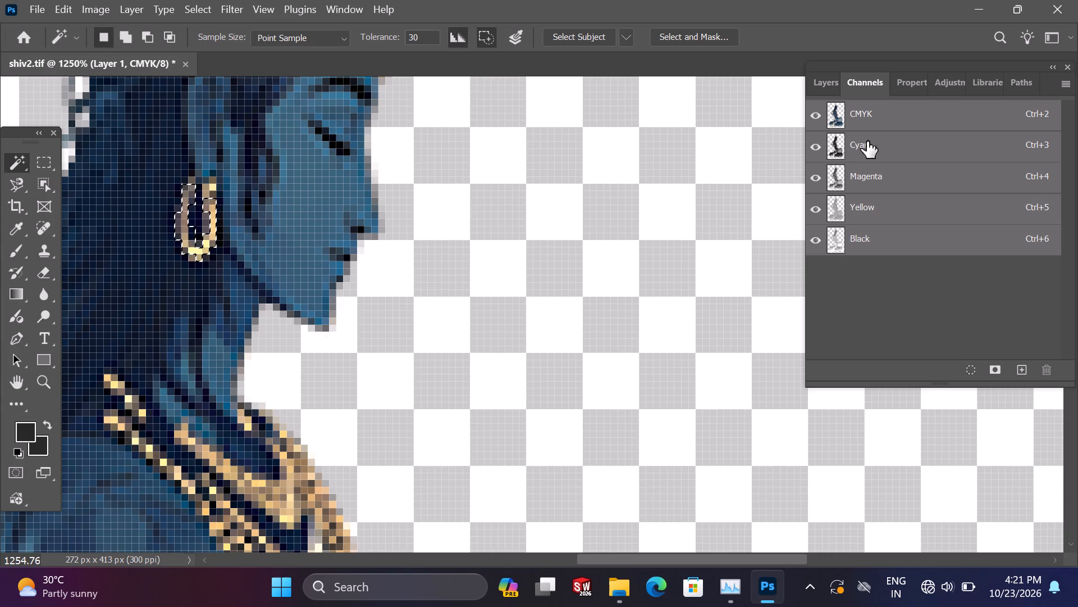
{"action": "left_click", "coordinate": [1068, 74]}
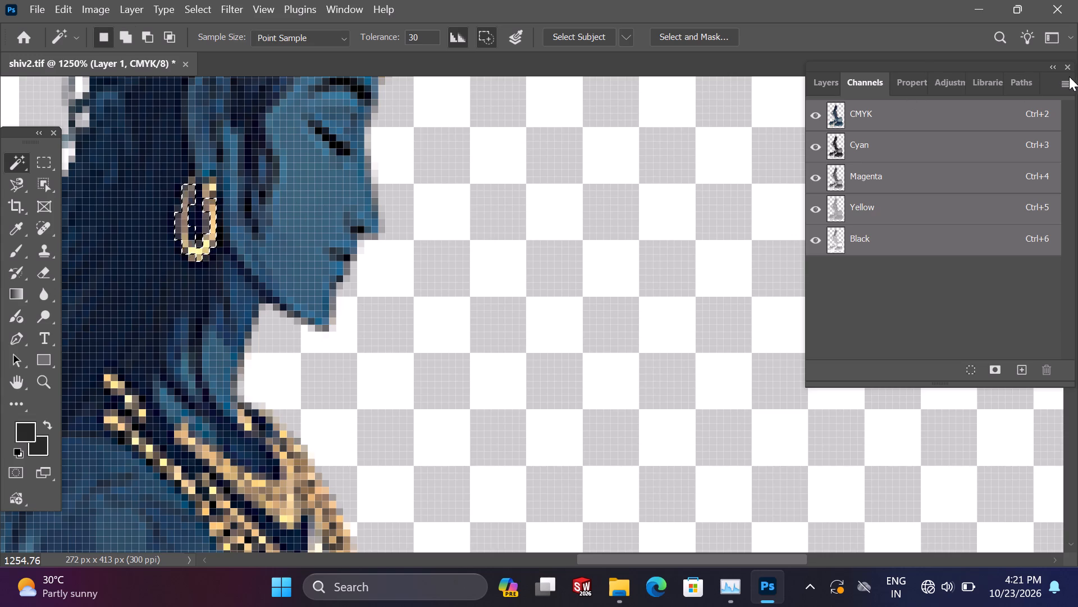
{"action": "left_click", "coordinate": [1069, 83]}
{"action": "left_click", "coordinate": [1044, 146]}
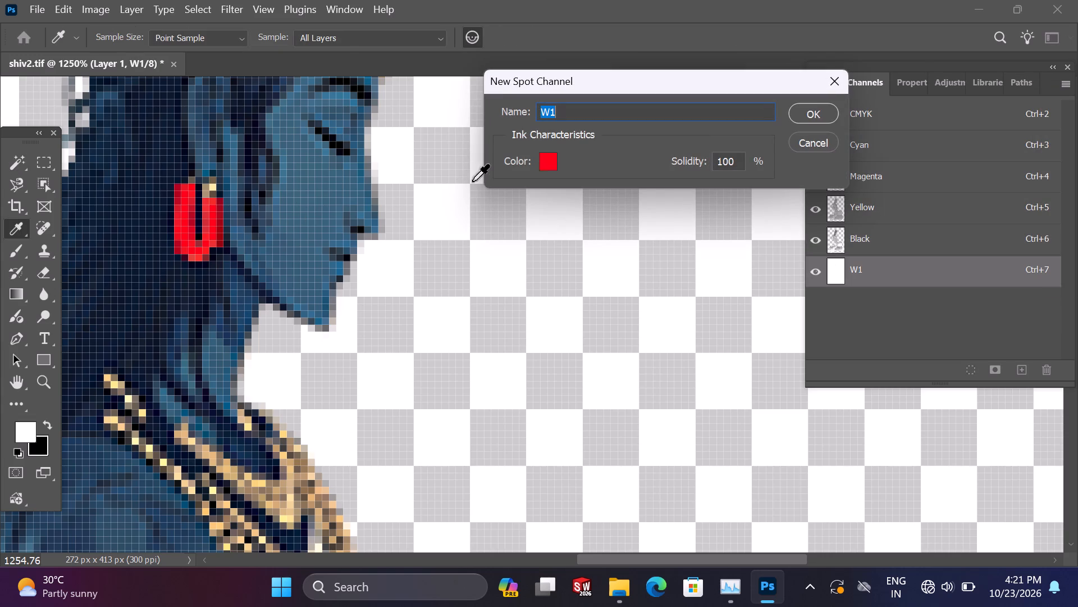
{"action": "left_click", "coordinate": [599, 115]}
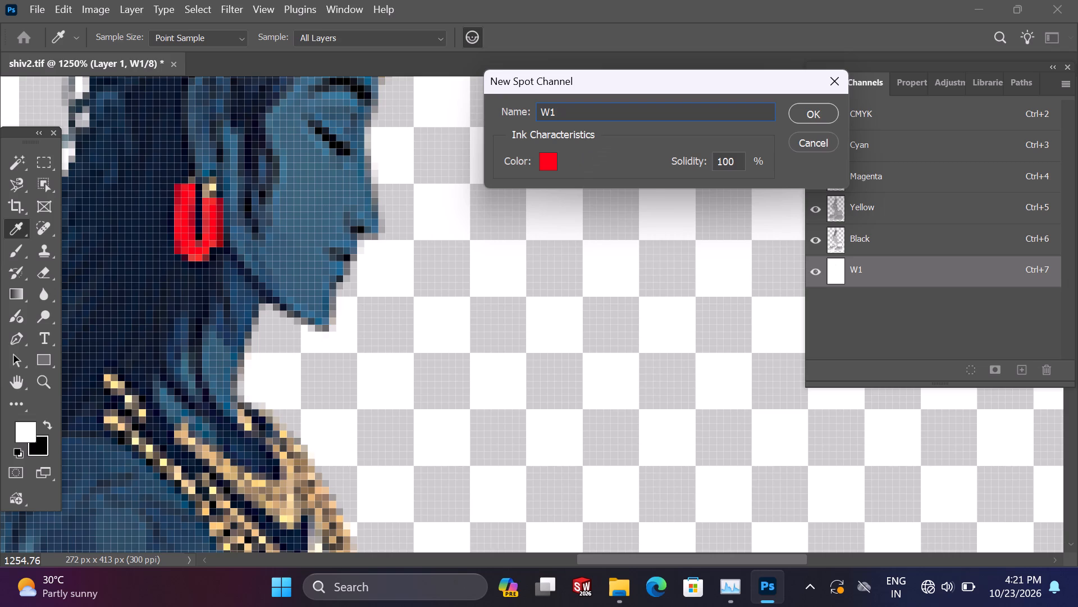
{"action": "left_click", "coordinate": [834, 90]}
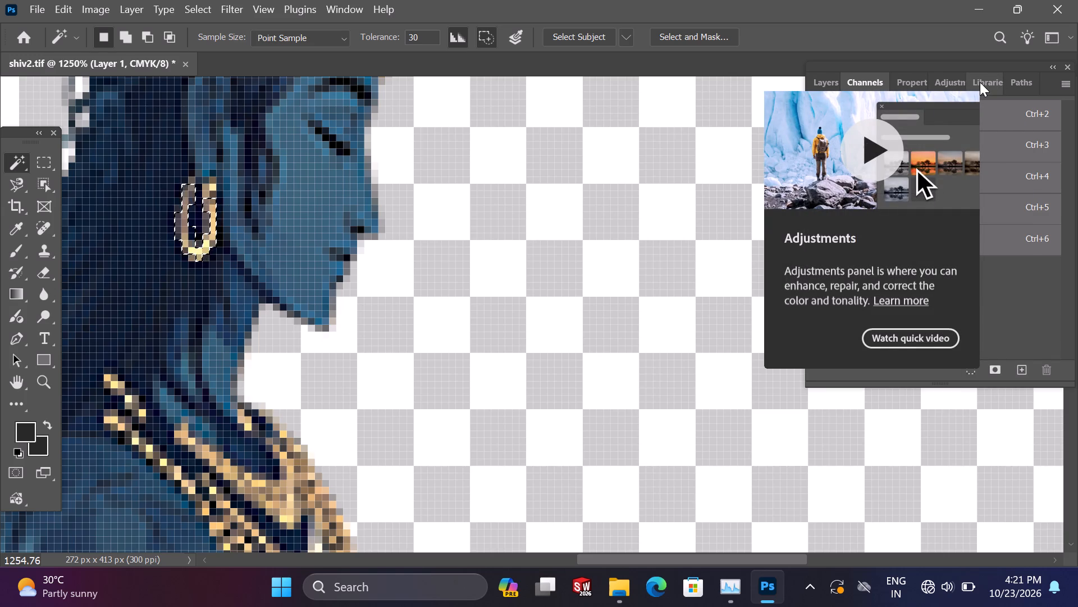
Open the shivji 1 TIFF from the IMBOSE folder inside KINGJET on the USB drive.
{"action": "left_click", "coordinate": [36, 9]}
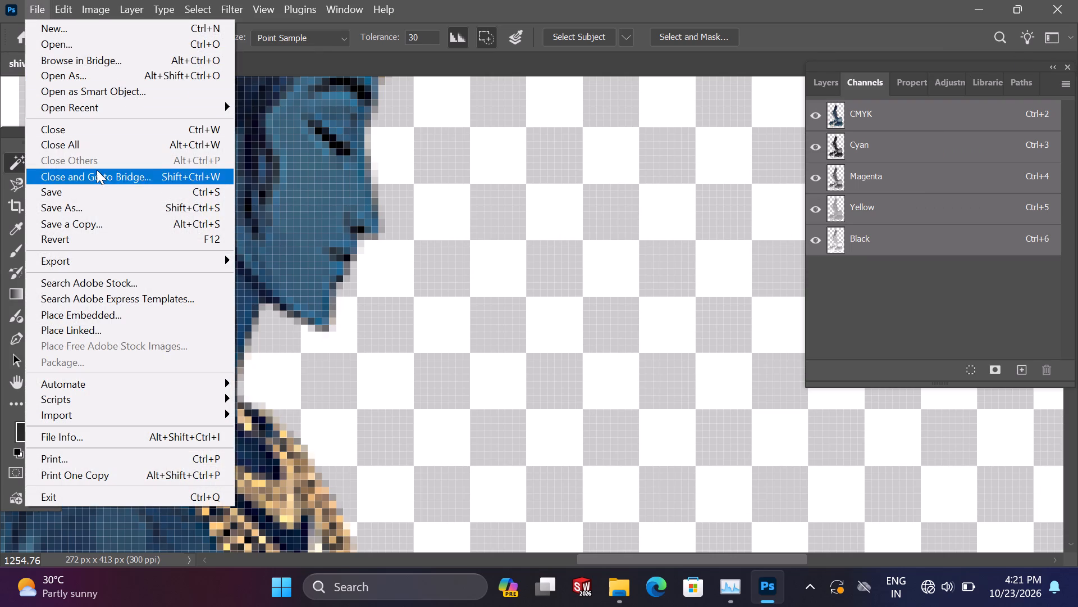
{"action": "left_click", "coordinate": [119, 38]}
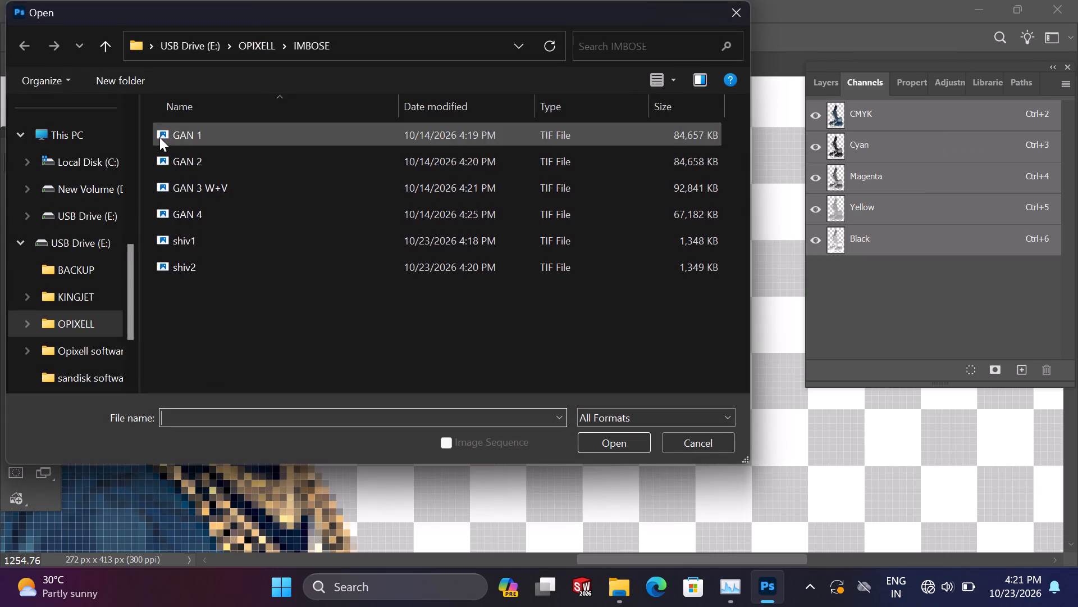
{"action": "double_click", "coordinate": [84, 285]}
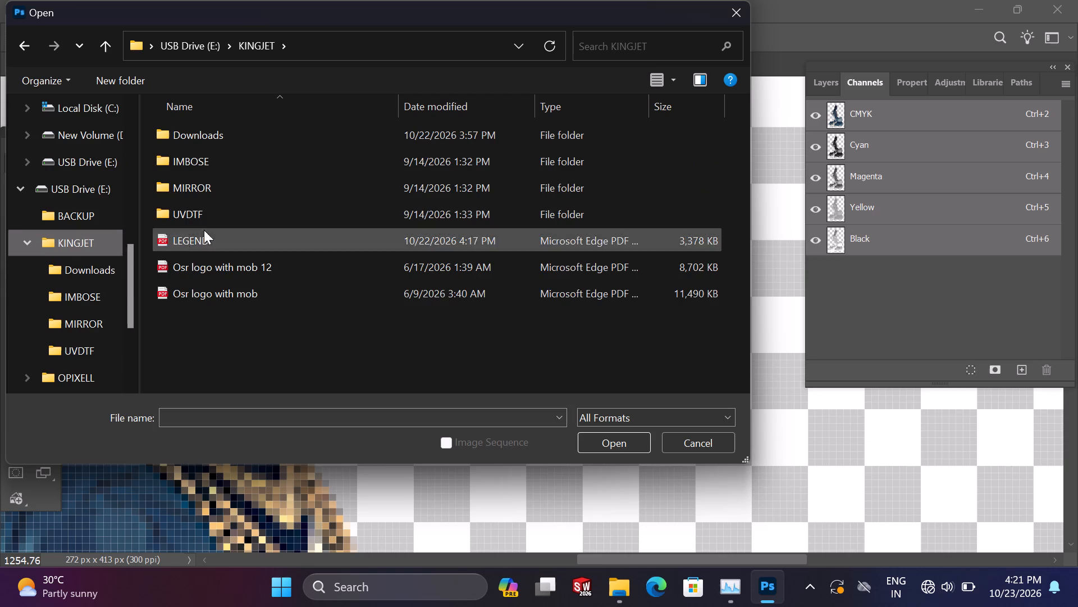
{"action": "double_click", "coordinate": [218, 160]}
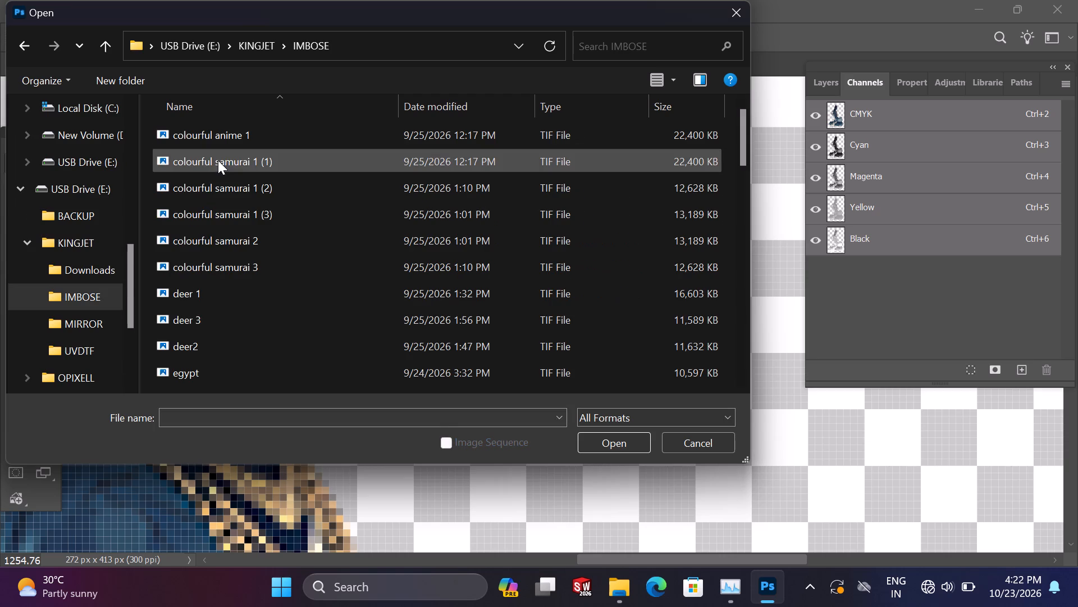
{"action": "scroll", "coordinate": [208, 248], "scroll_direction": "down", "scroll_amount": 6}
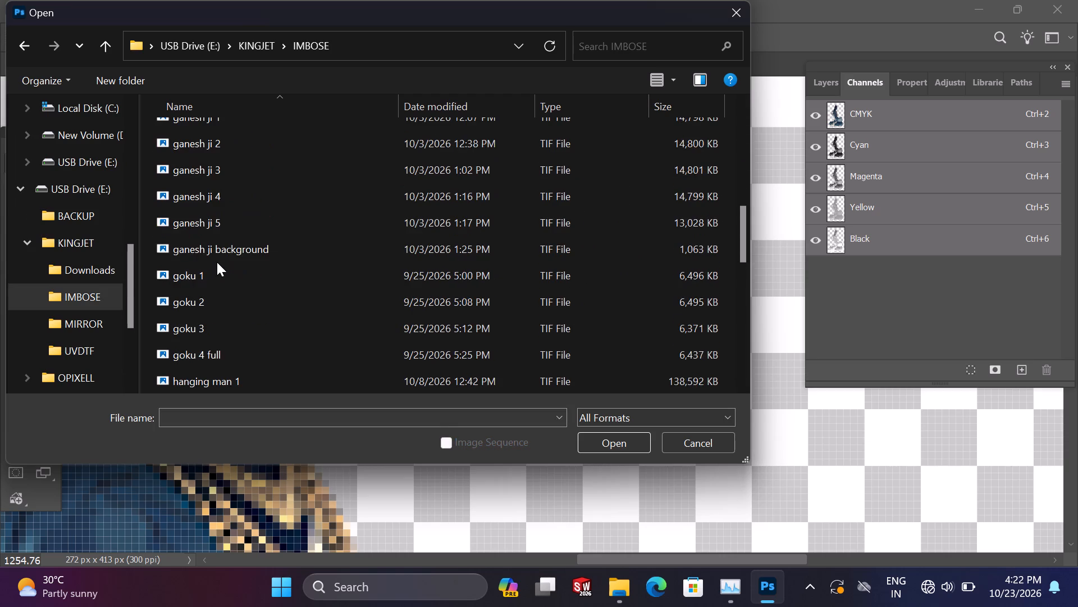
{"action": "scroll", "coordinate": [217, 262], "scroll_direction": "down", "scroll_amount": 5}
{"action": "double_click", "coordinate": [217, 171]}
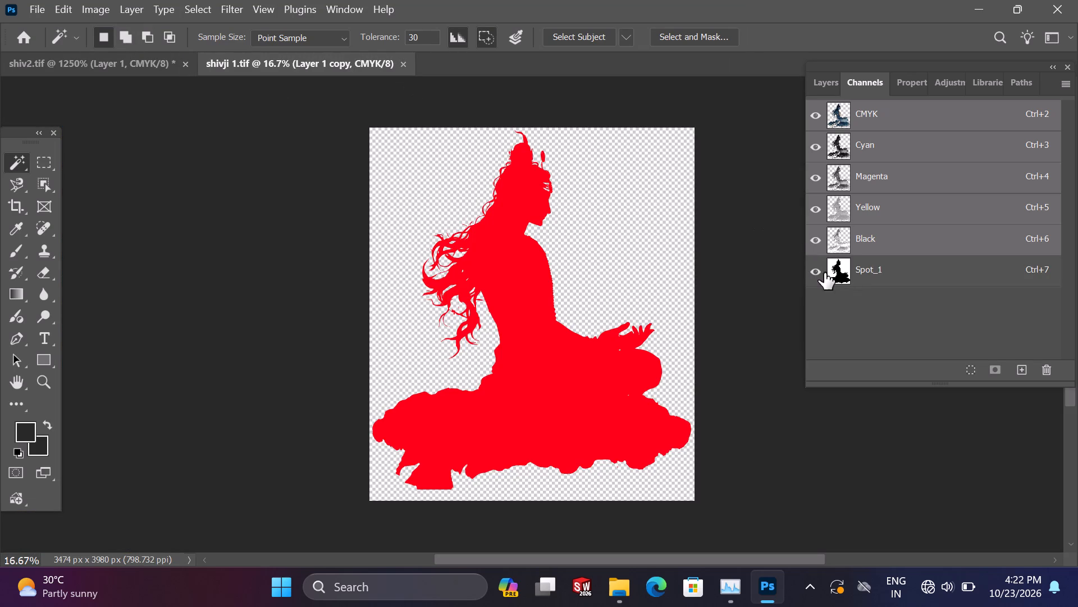
Hide the Spot_1 channel to view the figure's artwork underneath.
{"action": "left_click", "coordinate": [810, 270]}
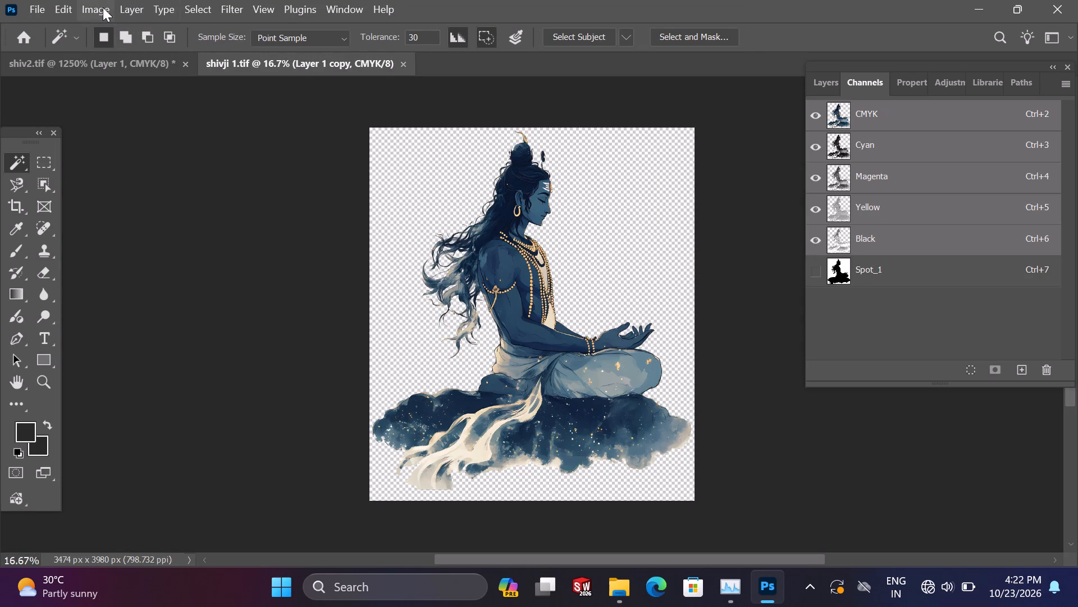
Resize the shivji 1 image to 23 mm wide by 35 mm high.
{"action": "left_click", "coordinate": [103, 7]}
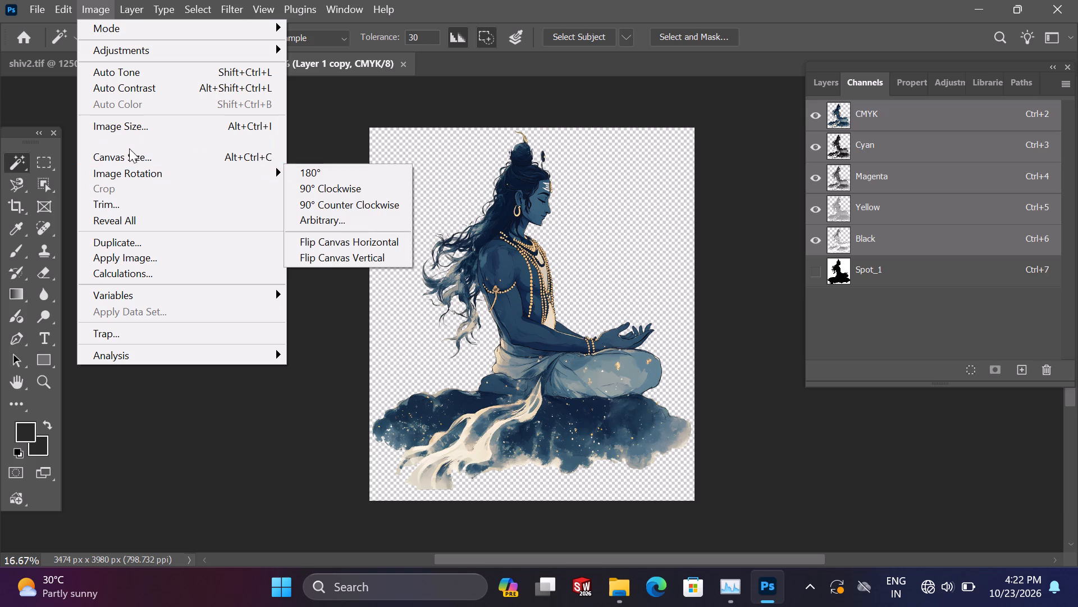
{"action": "left_click", "coordinate": [160, 131]}
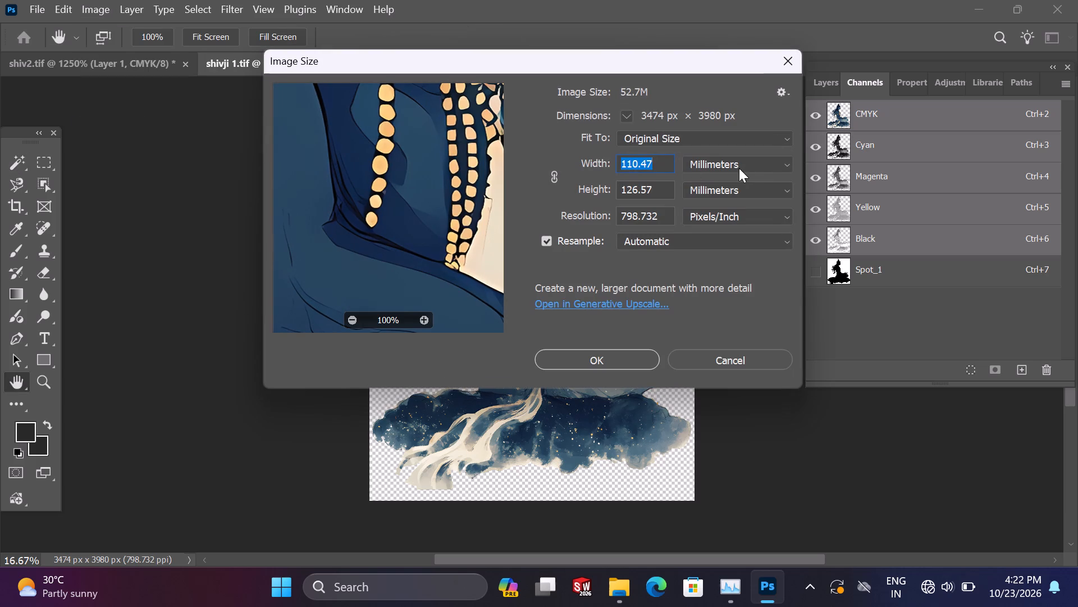
{"action": "left_click", "coordinate": [671, 161]}
{"action": "key", "text": "BackSpace"}
{"action": "key", "text": "BackSpace"}
{"action": "key", "text": "BackSpace"}
{"action": "key", "text": "BackSpace"}
{"action": "key", "text": "BackSpace"}
{"action": "key", "text": "BackSpace"}
{"action": "key", "text": "BackSpace"}
{"action": "key", "text": "BackSpace"}
{"action": "key", "text": "BackSpace"}
{"action": "key", "text": "BackSpace"}
{"action": "key", "text": "BackSpace"}
{"action": "key", "text": "BackSpace"}
{"action": "key", "text": "BackSpace"}
{"action": "key", "text": "BackSpace"}
{"action": "key", "text": "BackSpace"}
{"action": "key", "text": "BackSpace"}
{"action": "key", "text": "BackSpace"}
{"action": "key", "text": "BackSpace"}
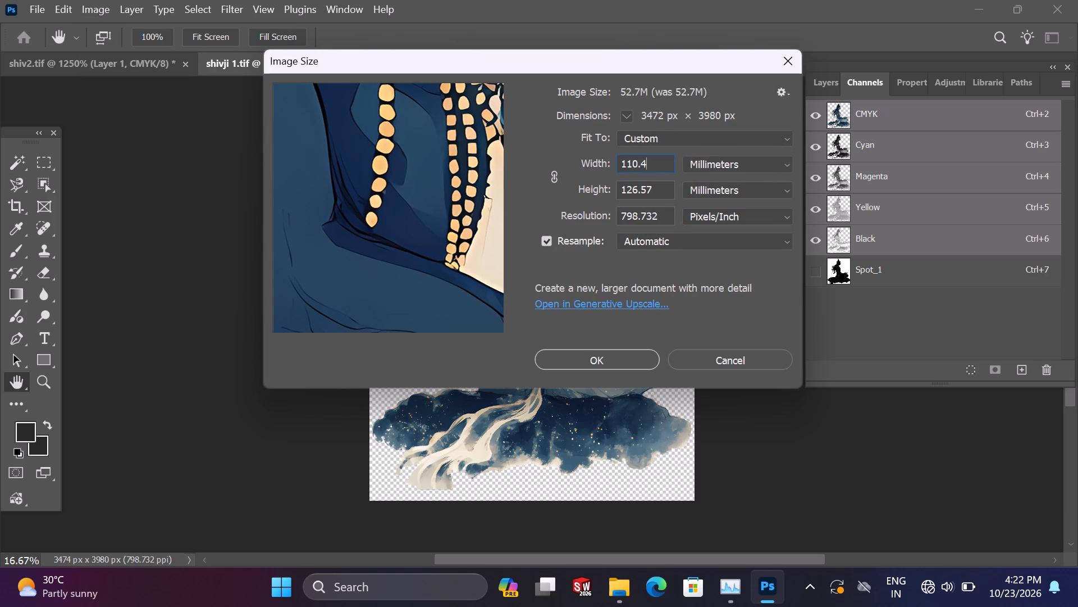
{"action": "type", "text": "23"}
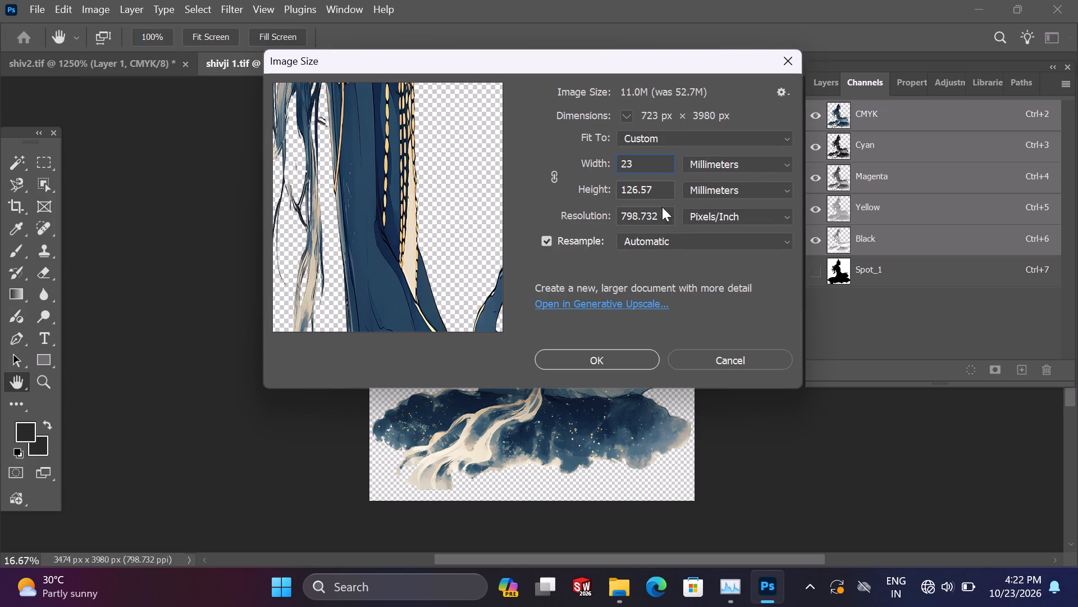
{"action": "left_click", "coordinate": [664, 189]}
{"action": "key", "text": "BackSpace"}
{"action": "key", "text": "BackSpace"}
{"action": "key", "text": "BackSpace"}
{"action": "key", "text": "BackSpace"}
{"action": "key", "text": "BackSpace"}
{"action": "key", "text": "BackSpace"}
{"action": "key", "text": "BackSpace"}
{"action": "key", "text": "BackSpace"}
{"action": "key", "text": "BackSpace"}
{"action": "key", "text": "BackSpace"}
{"action": "key", "text": "BackSpace"}
{"action": "key", "text": "BackSpace"}
{"action": "key", "text": "BackSpace"}
{"action": "key", "text": "BackSpace"}
{"action": "key", "text": "BackSpace"}
{"action": "key", "text": "BackSpace"}
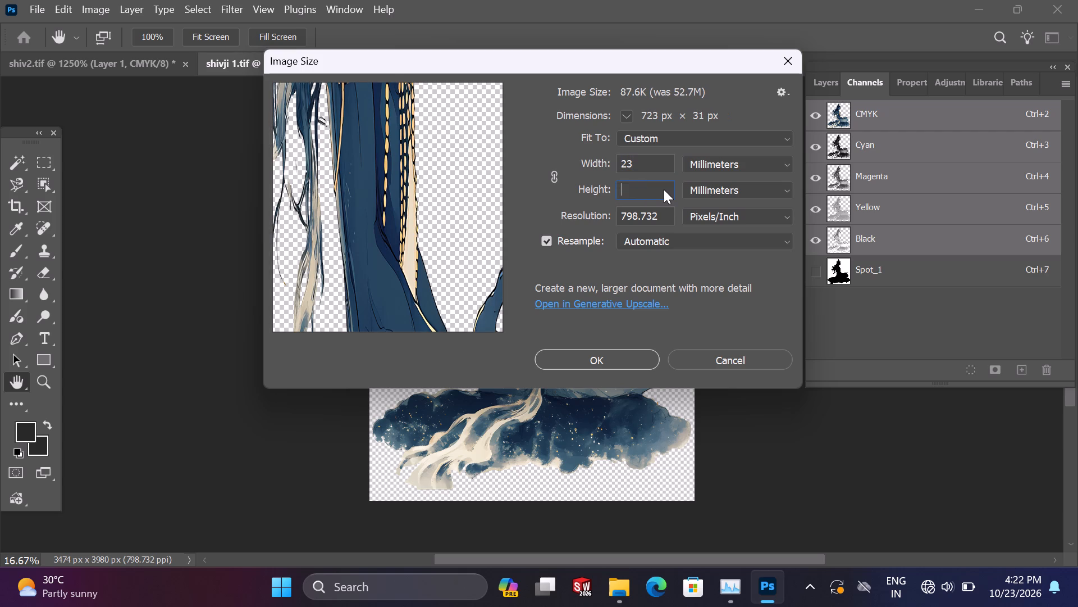
{"action": "type", "text": "35"}
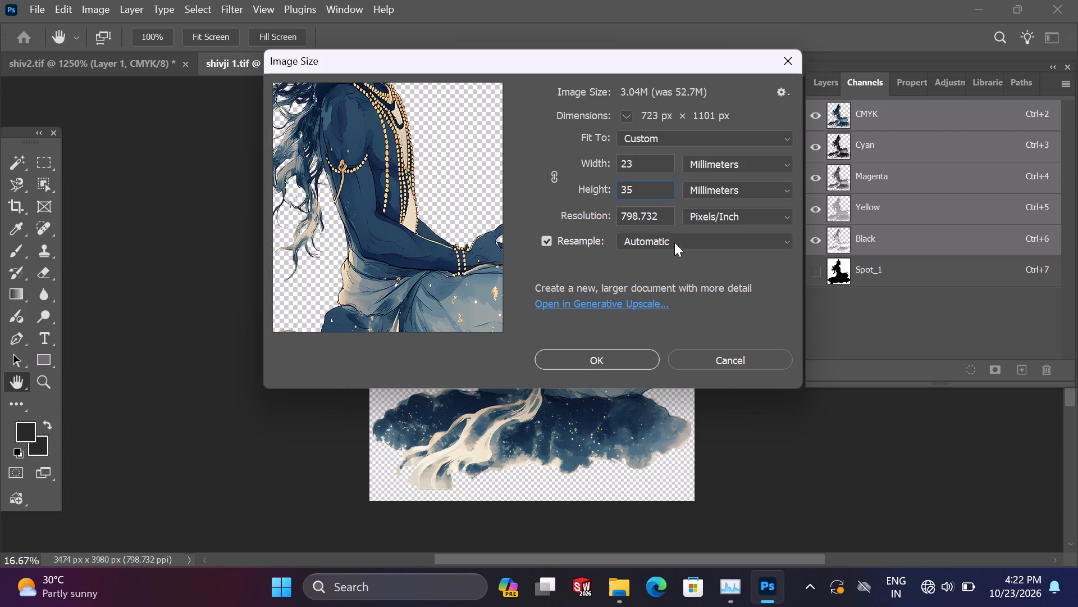
{"action": "left_click", "coordinate": [622, 356]}
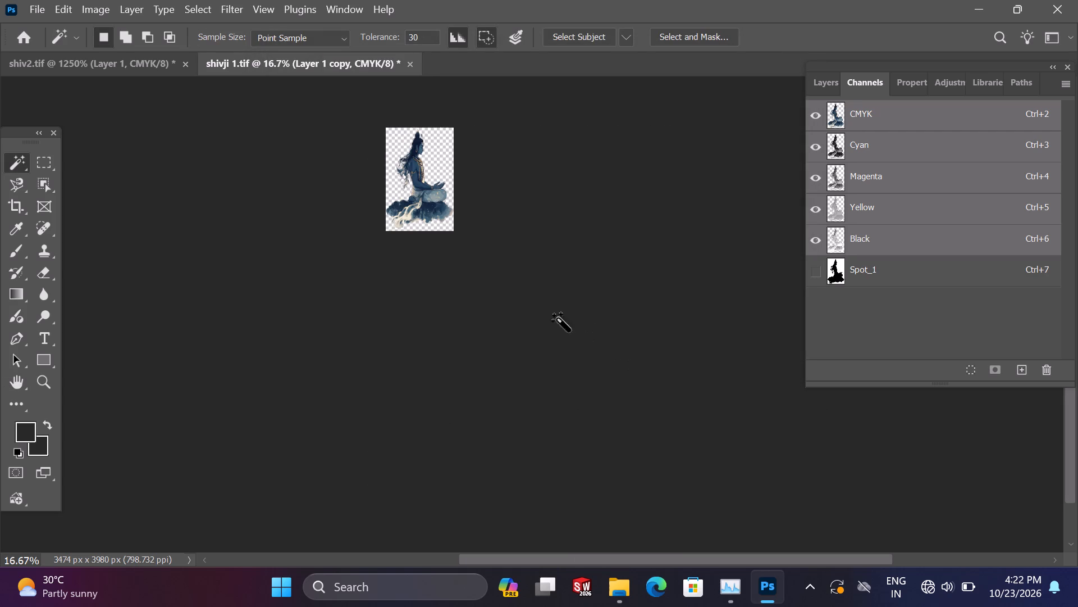
Inspect the resized figure and show the Spot_1 channel again.
{"action": "scroll", "coordinate": [413, 228], "scroll_direction": "up", "scroll_amount": 15}
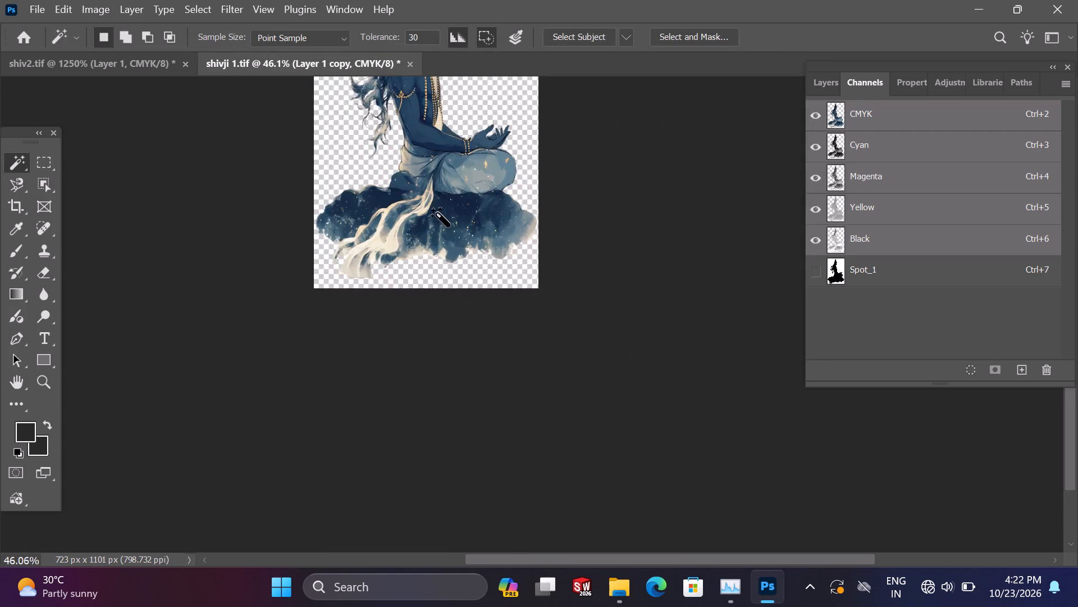
{"action": "scroll", "coordinate": [438, 214], "scroll_direction": "up", "scroll_amount": 16}
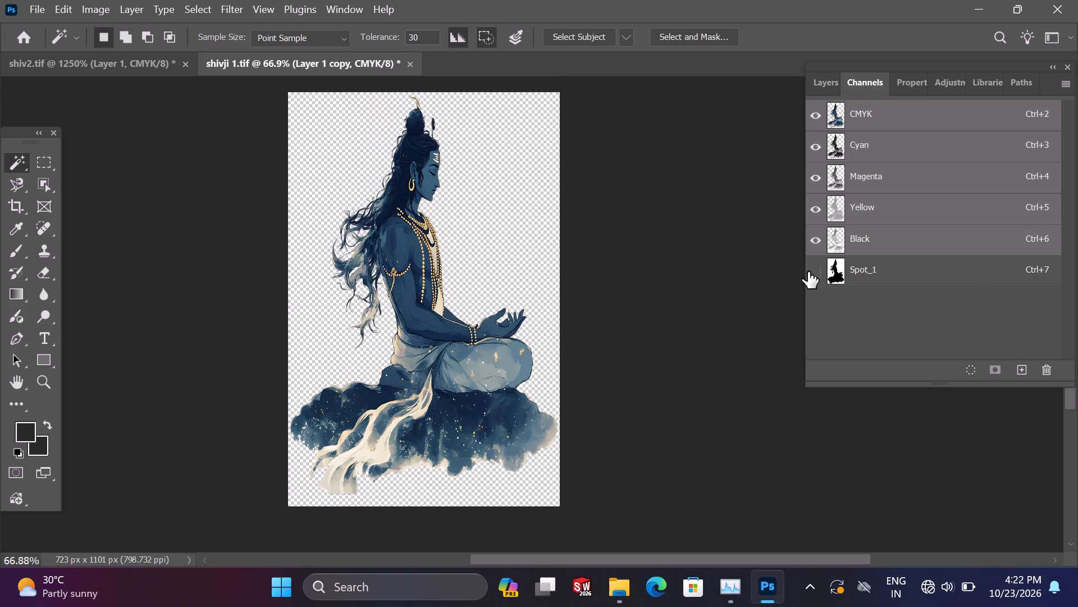
{"action": "left_click", "coordinate": [815, 269]}
Save the resized image as TIFF shivji 1 in OPIXELL's IMBOSE folder, with no image compression and RLE layer compression.
{"action": "left_click", "coordinate": [29, 5]}
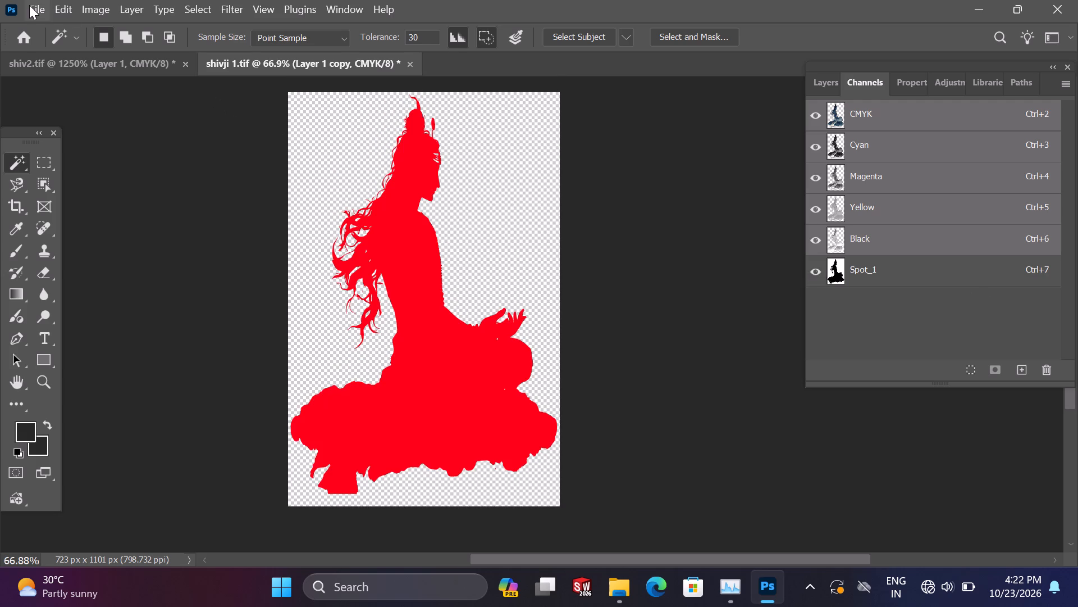
{"action": "left_click", "coordinate": [71, 207]}
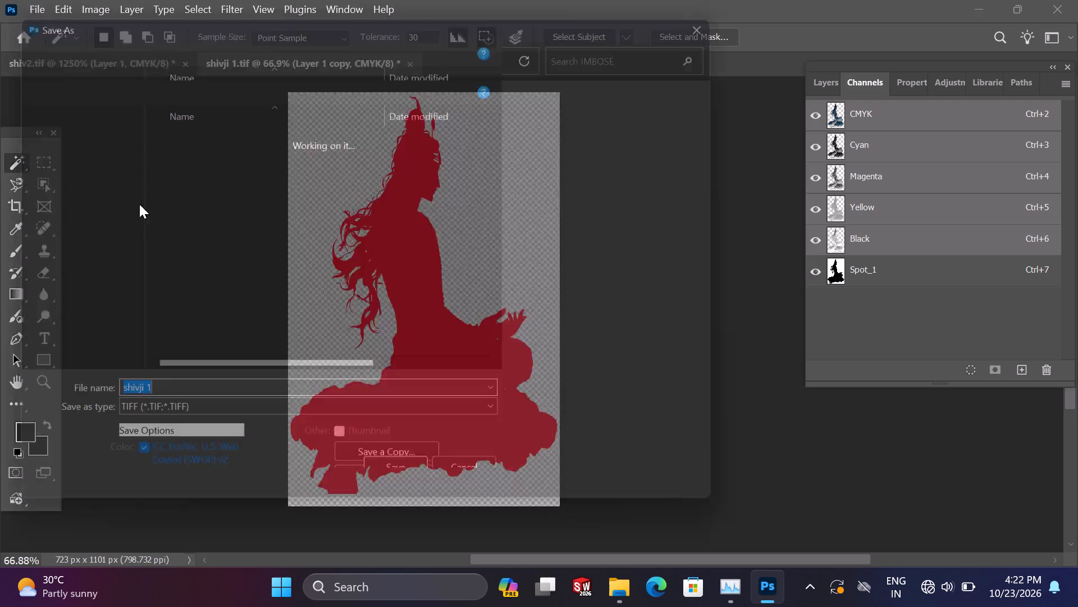
{"action": "left_click", "coordinate": [102, 266]}
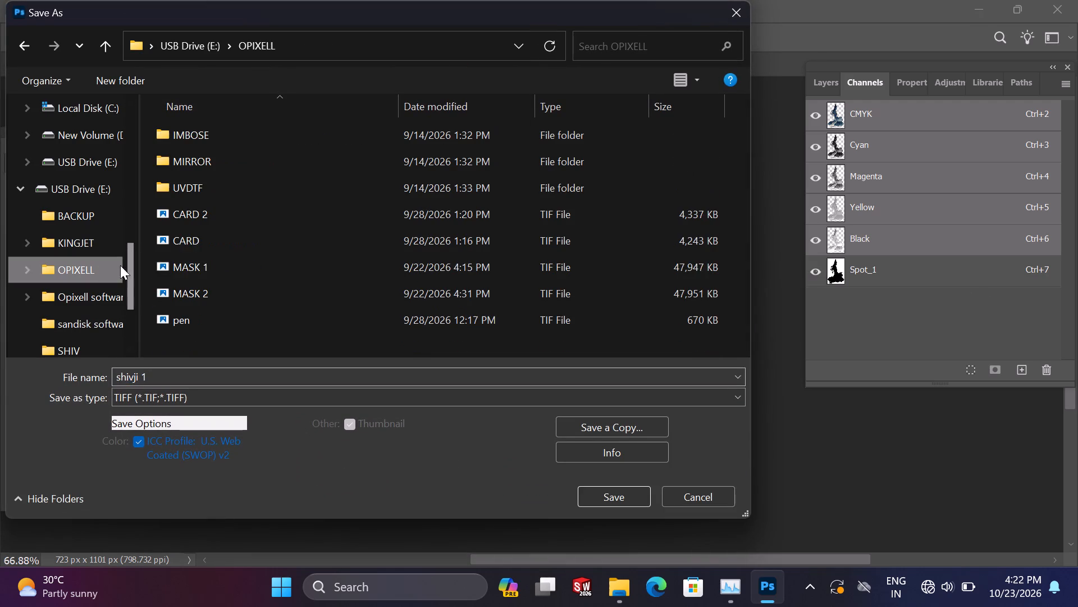
{"action": "double_click", "coordinate": [252, 141]}
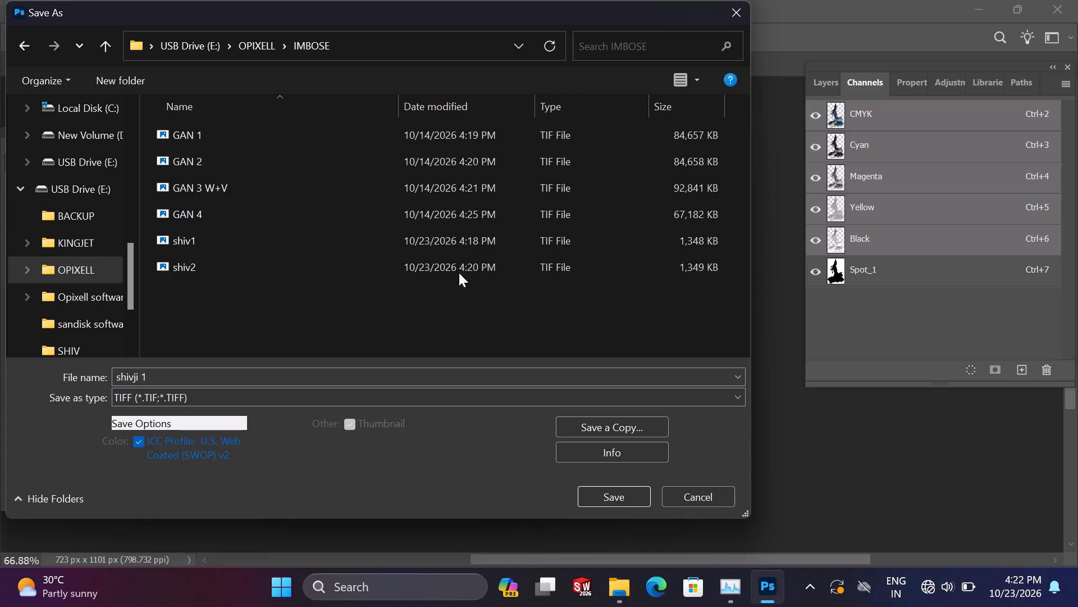
{"action": "right_click_drag", "start_coordinate": [733, 234], "coordinate": [666, 268]}
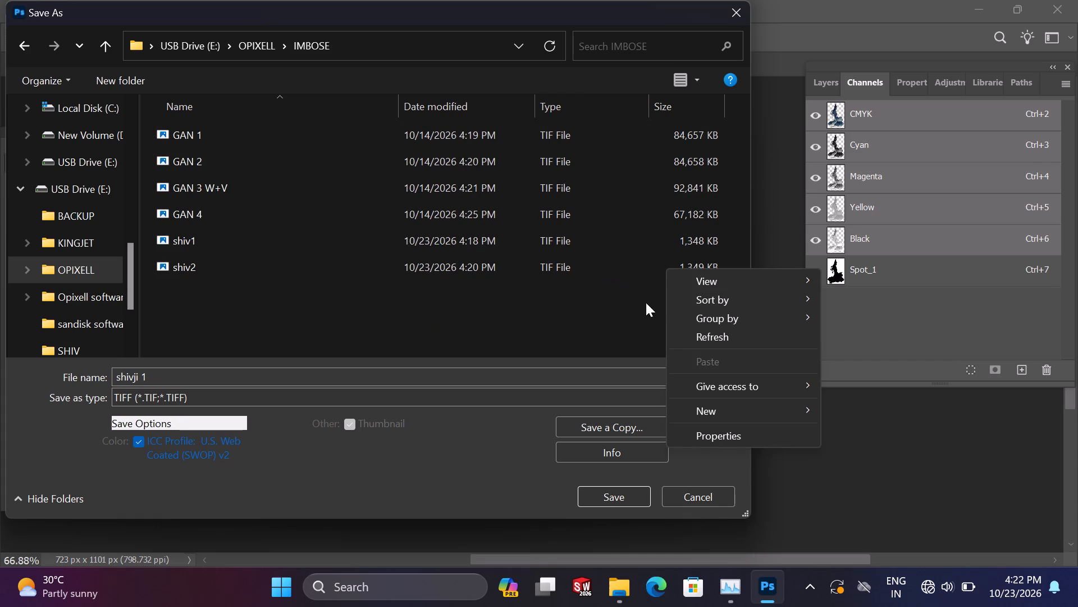
{"action": "left_click", "coordinate": [598, 305]}
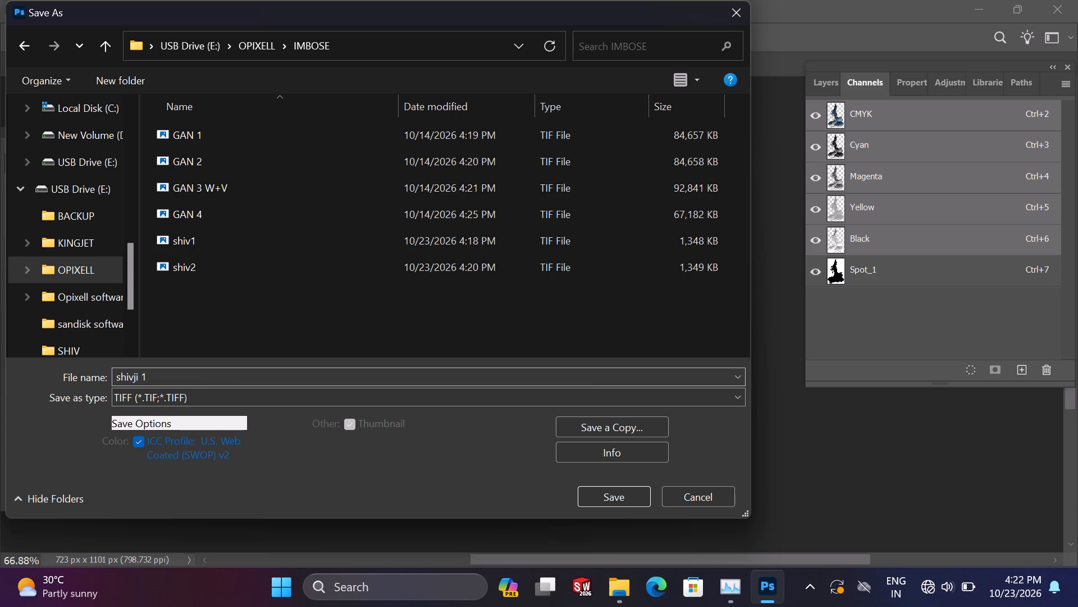
{"action": "left_click", "coordinate": [619, 496]}
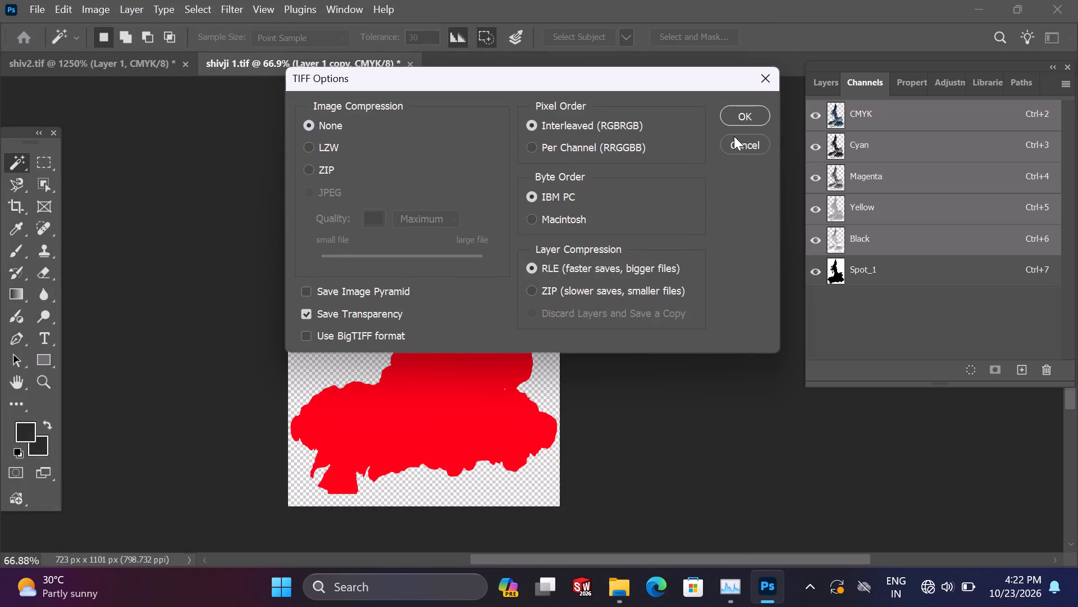
{"action": "key", "text": "Return"}
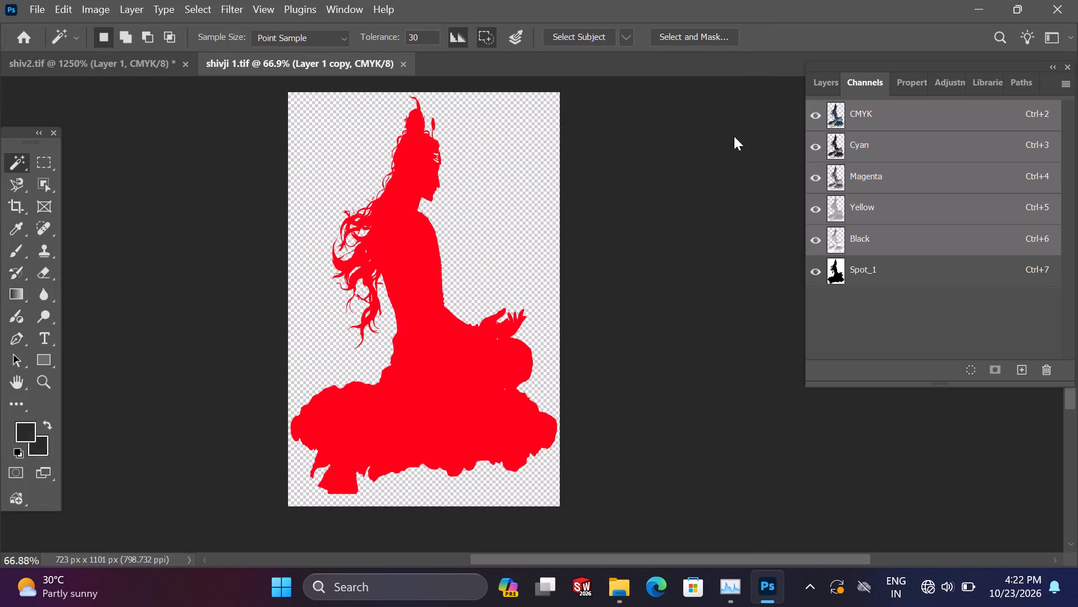
Open the shivji 2 TIFF from the IMBOSE folder inside KINGJET.
{"action": "left_click", "coordinate": [33, 6]}
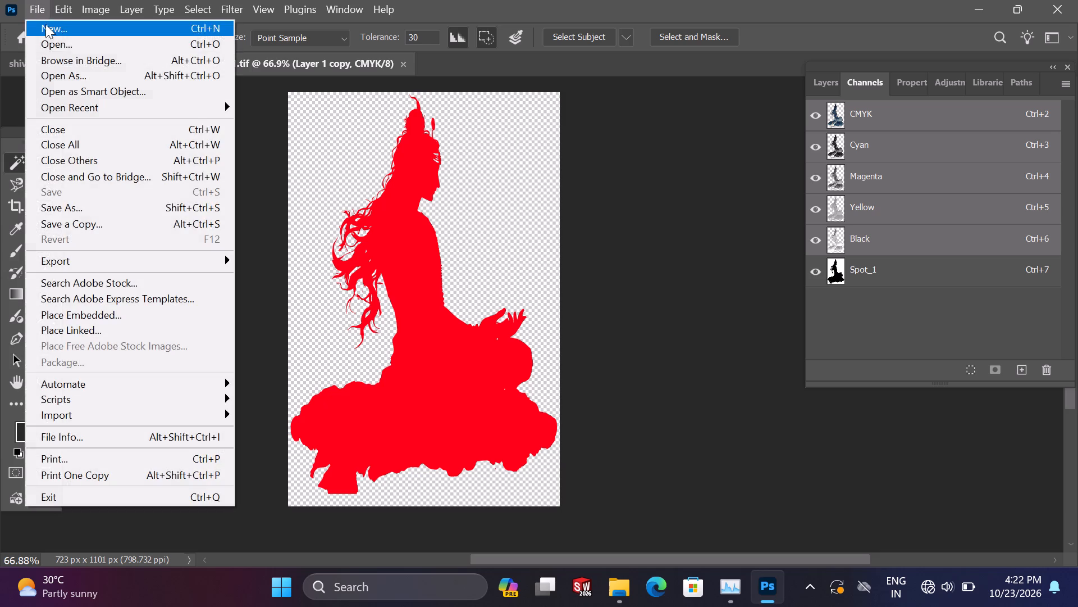
{"action": "left_click", "coordinate": [57, 49]}
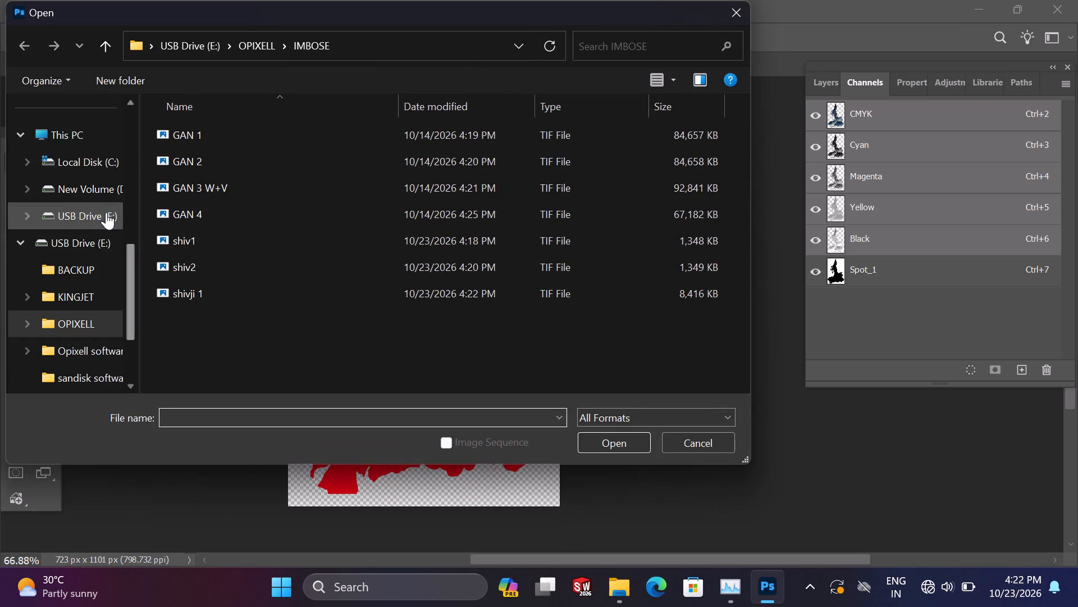
{"action": "left_click", "coordinate": [85, 300]}
{"action": "double_click", "coordinate": [255, 168]}
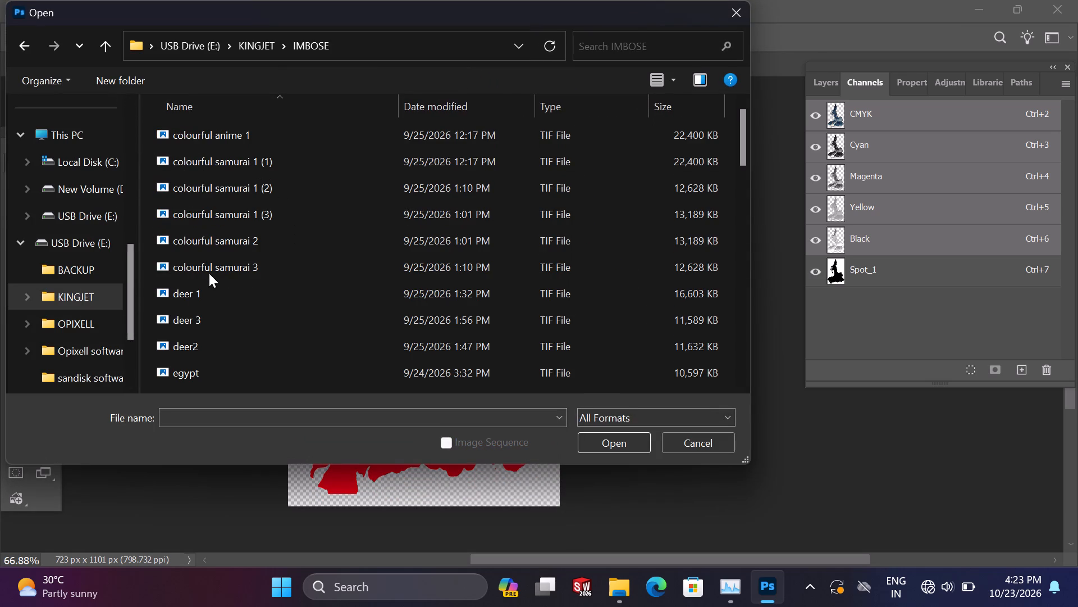
{"action": "scroll", "coordinate": [214, 294], "scroll_direction": "down", "scroll_amount": 5}
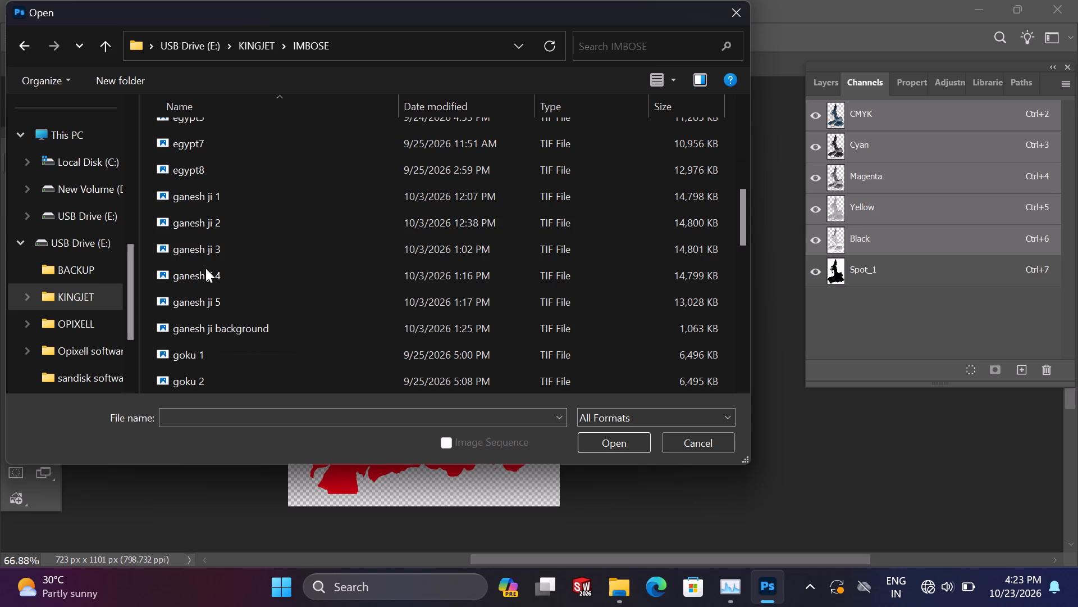
{"action": "scroll", "coordinate": [216, 288], "scroll_direction": "down", "scroll_amount": 4}
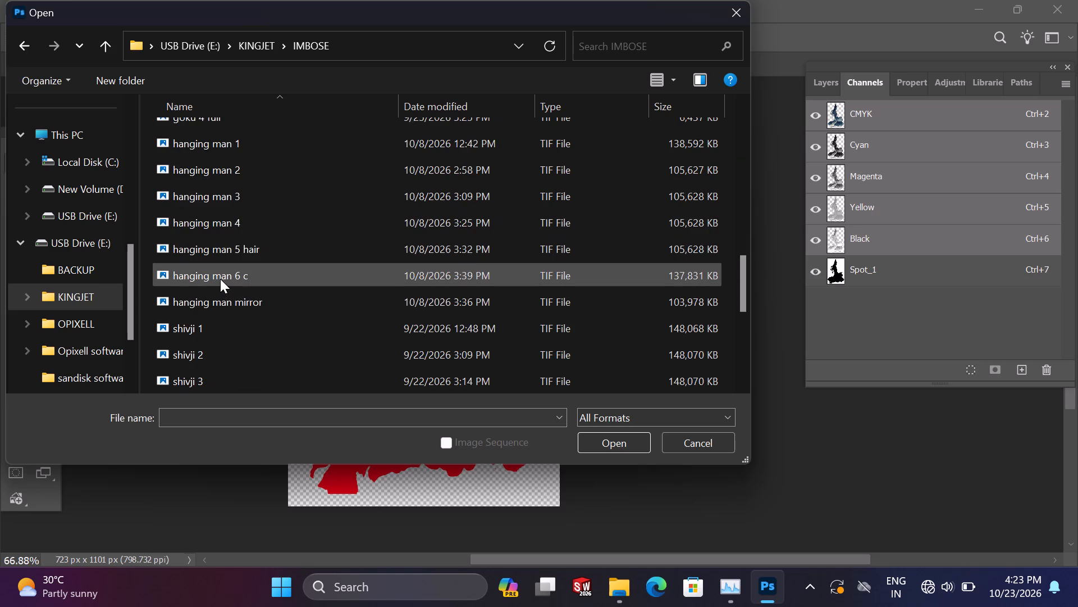
{"action": "scroll", "coordinate": [221, 282], "scroll_direction": "down", "scroll_amount": 2}
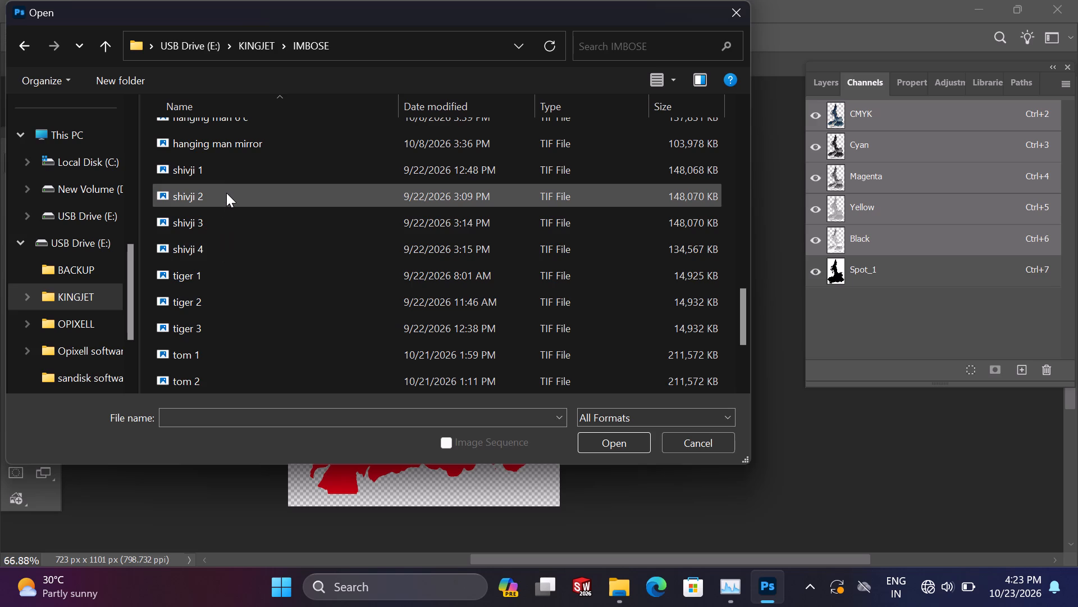
{"action": "double_click", "coordinate": [226, 193]}
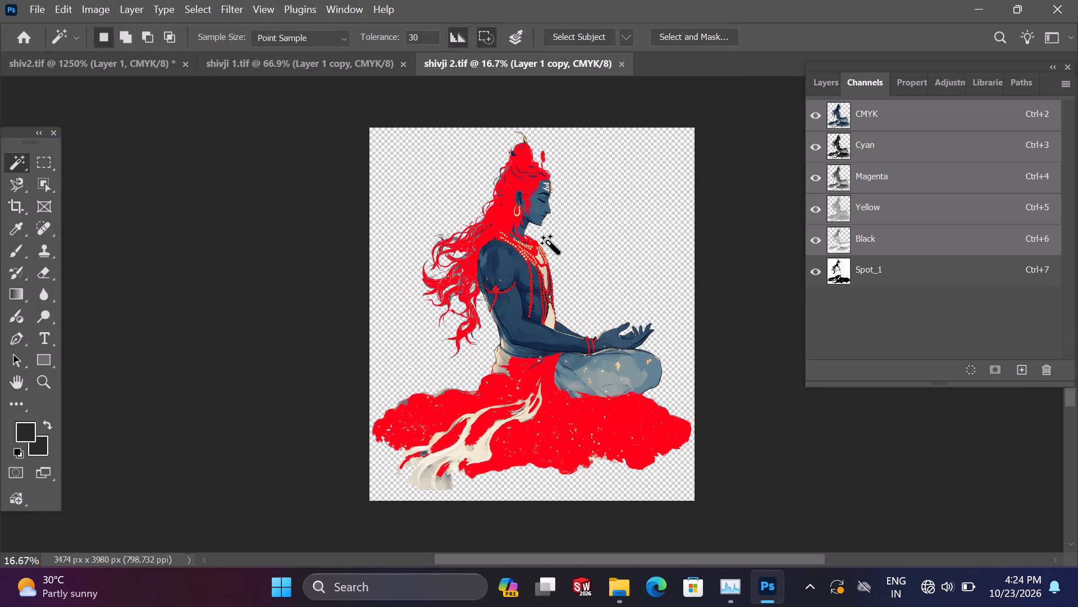
Resize the shivji 2 image to 23 mm wide by 35 mm high.
{"action": "left_click", "coordinate": [97, 11]}
{"action": "left_click", "coordinate": [116, 125]}
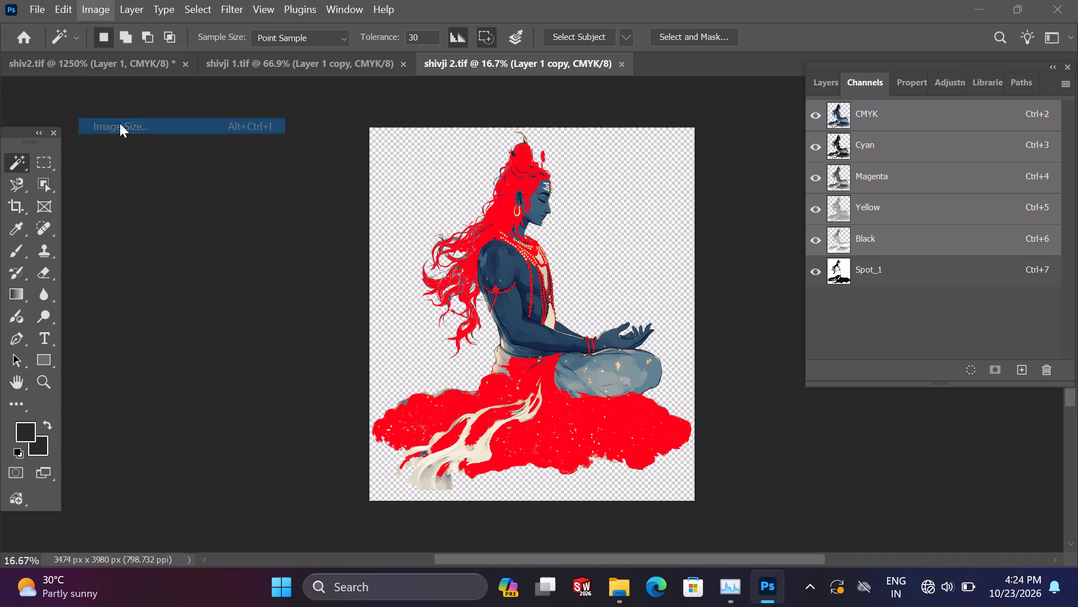
{"action": "left_click", "coordinate": [656, 169]}
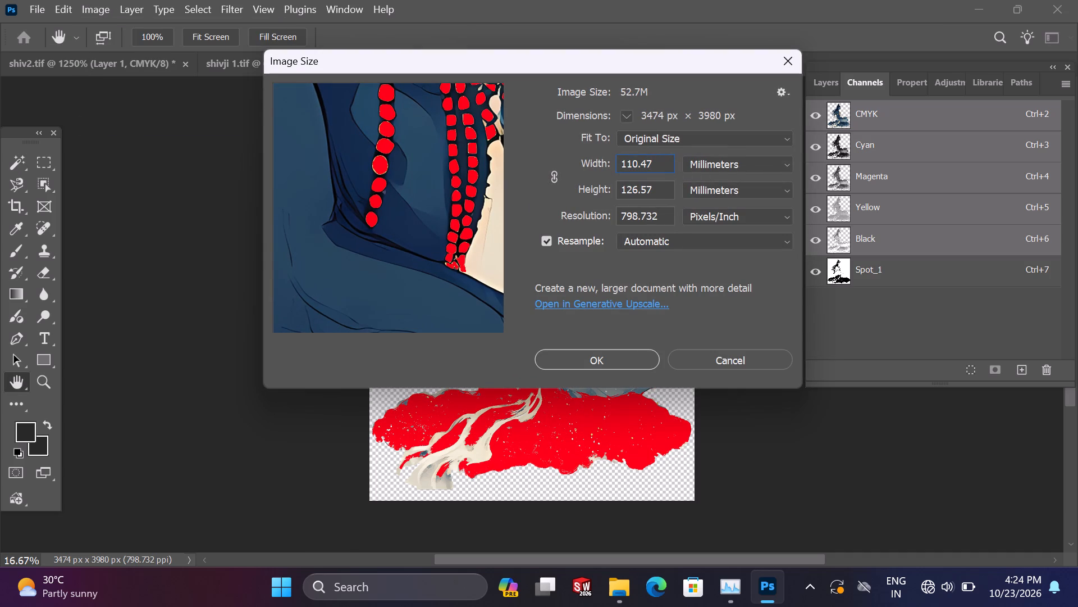
{"action": "key", "text": "BackSpace"}
{"action": "key", "text": "BackSpace"}
{"action": "key", "text": "BackSpace"}
{"action": "key", "text": "BackSpace"}
{"action": "key", "text": "BackSpace"}
{"action": "key", "text": "BackSpace"}
{"action": "key", "text": "BackSpace"}
{"action": "key", "text": "BackSpace"}
{"action": "key", "text": "BackSpace"}
{"action": "key", "text": "BackSpace"}
{"action": "key", "text": "BackSpace"}
{"action": "key", "text": "BackSpace"}
{"action": "key", "text": "BackSpace"}
{"action": "key", "text": "BackSpace"}
{"action": "key", "text": "BackSpace"}
{"action": "key", "text": "BackSpace"}
{"action": "key", "text": "BackSpace"}
{"action": "key", "text": "BackSpace"}
{"action": "type", "text": "23"}
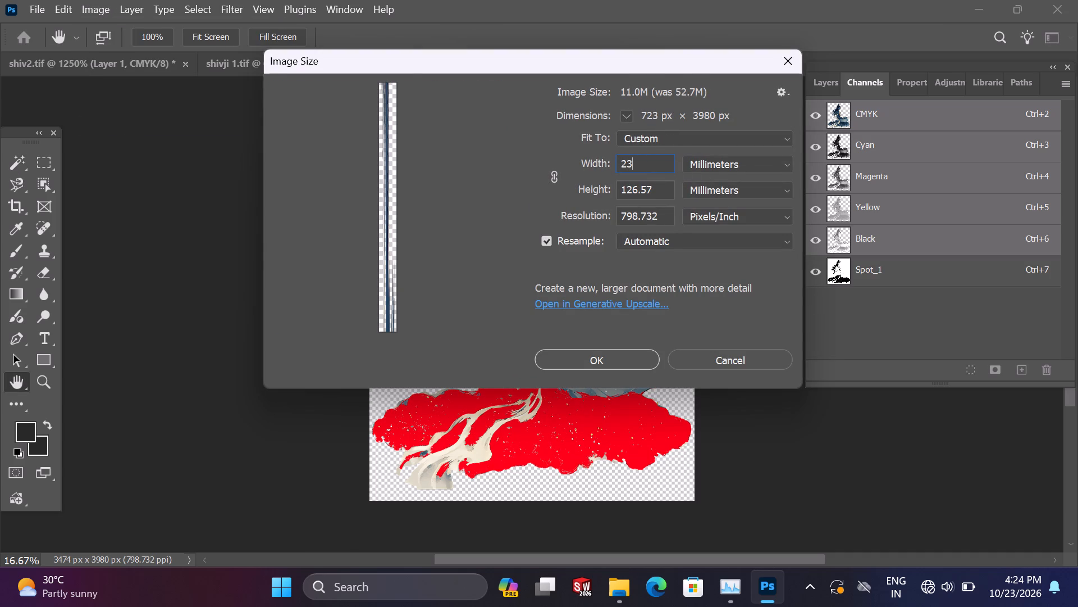
{"action": "left_click", "coordinate": [663, 188]}
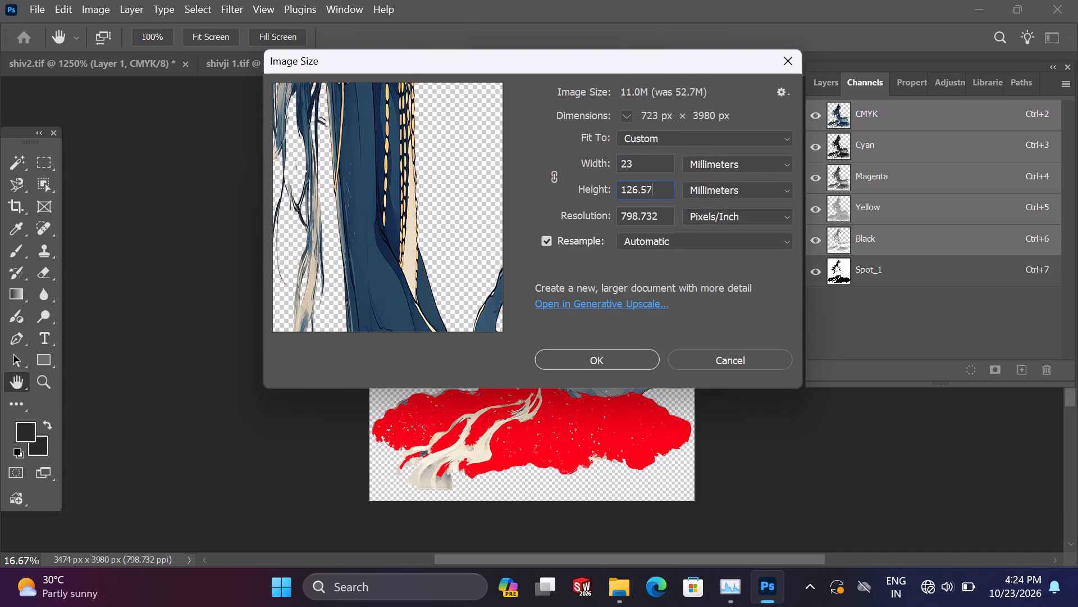
{"action": "key", "text": "BackSpace"}
{"action": "key", "text": "BackSpace"}
{"action": "key", "text": "BackSpace"}
{"action": "key", "text": "BackSpace"}
{"action": "key", "text": "BackSpace"}
{"action": "key", "text": "BackSpace"}
{"action": "key", "text": "BackSpace"}
{"action": "key", "text": "BackSpace"}
{"action": "key", "text": "BackSpace"}
{"action": "key", "text": "BackSpace"}
{"action": "key", "text": "BackSpace"}
{"action": "key", "text": "BackSpace"}
{"action": "key", "text": "BackSpace"}
{"action": "key", "text": "BackSpace"}
{"action": "key", "text": "BackSpace"}
{"action": "key", "text": "BackSpace"}
{"action": "key", "text": "BackSpace"}
{"action": "key", "text": "BackSpace"}
{"action": "key", "text": "BackSpace"}
{"action": "key", "text": "BackSpace"}
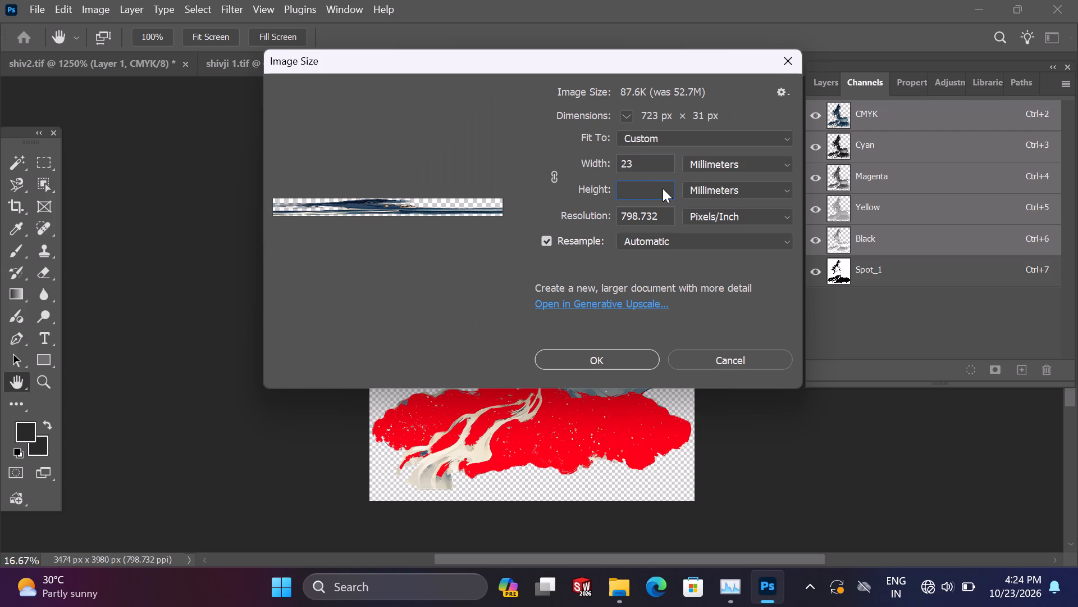
{"action": "type", "text": "35"}
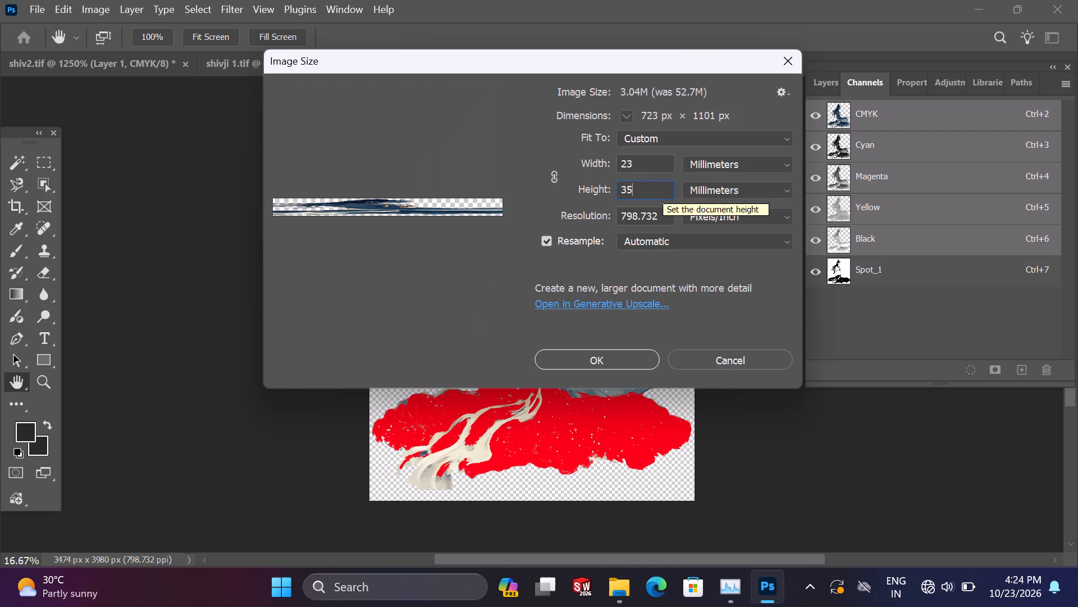
{"action": "left_click", "coordinate": [625, 358]}
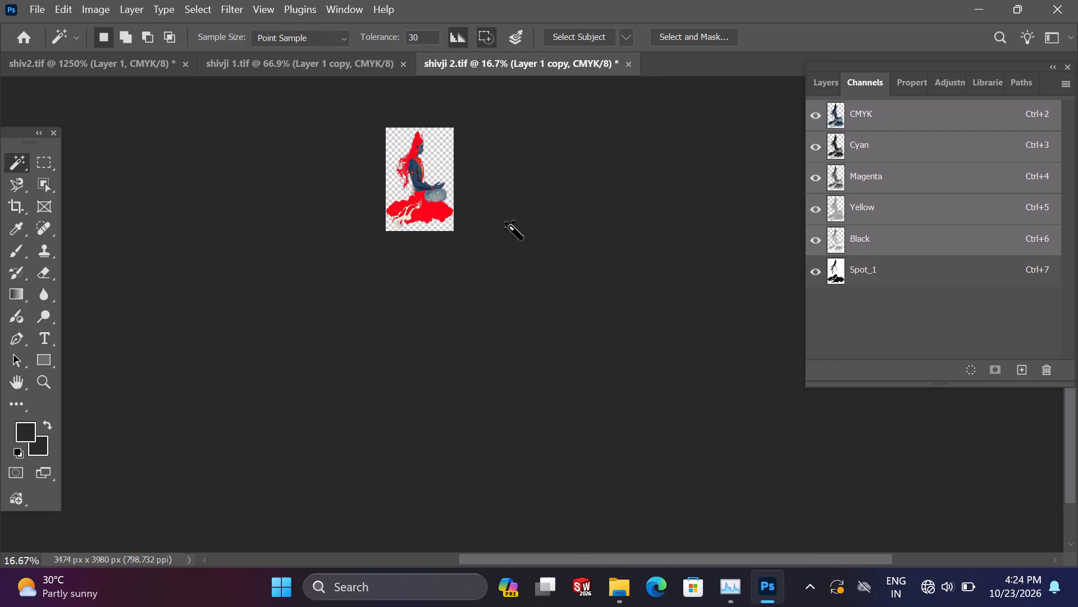
Save the resized image as TIFF shivji 2 in OPIXELL's IMBOSE folder, accepting the offered TIFF options.
{"action": "scroll", "coordinate": [339, 218], "scroll_direction": "up", "scroll_amount": 19}
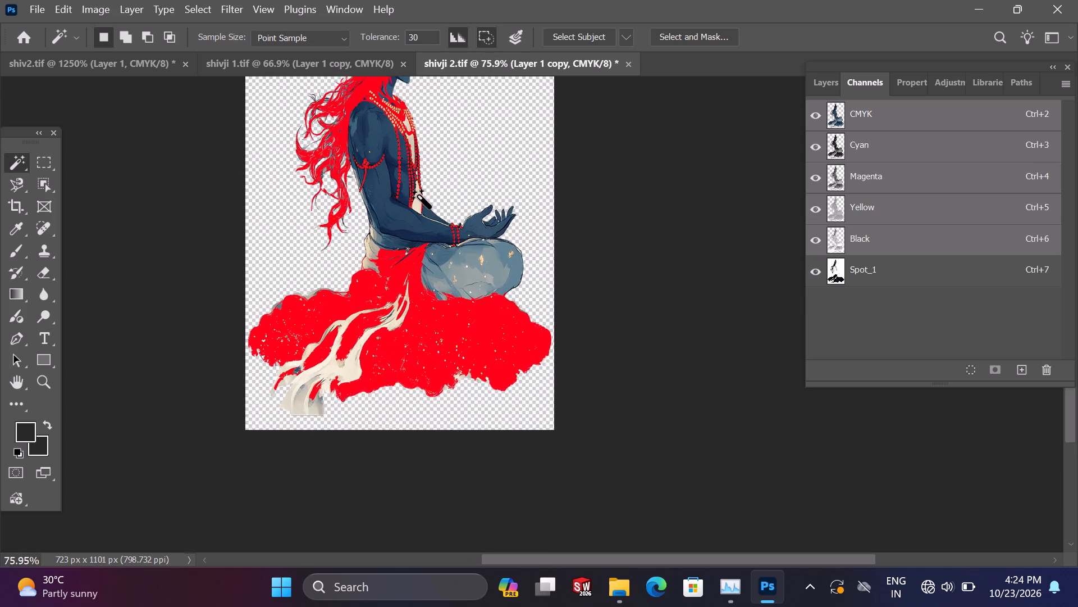
{"action": "scroll", "coordinate": [420, 196], "scroll_direction": "up", "scroll_amount": 10}
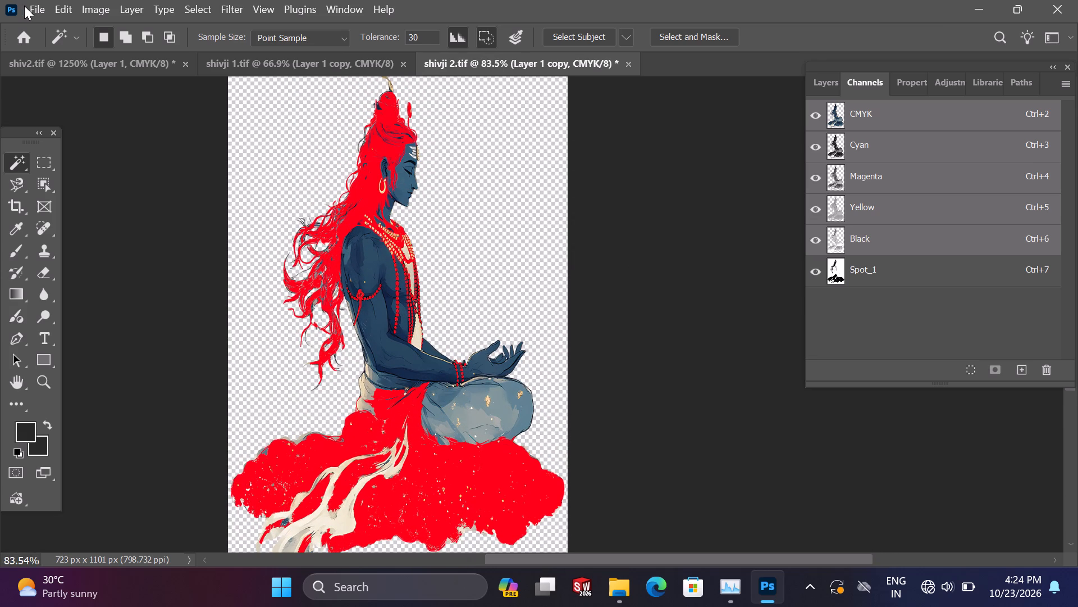
{"action": "left_click", "coordinate": [31, 6]}
{"action": "left_click", "coordinate": [83, 214]}
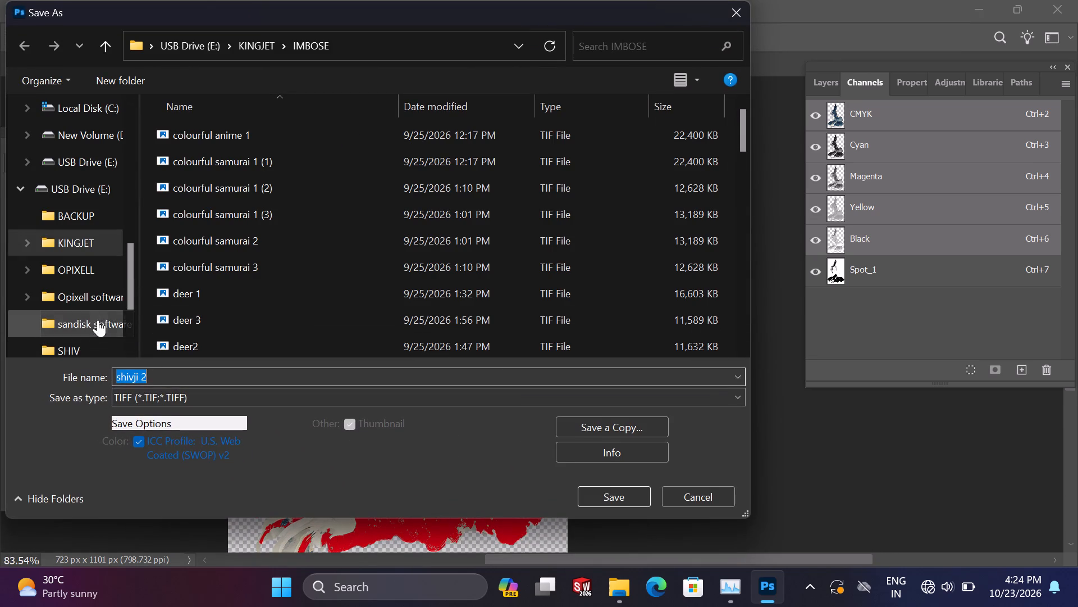
{"action": "left_click", "coordinate": [100, 273]}
{"action": "double_click", "coordinate": [272, 133]}
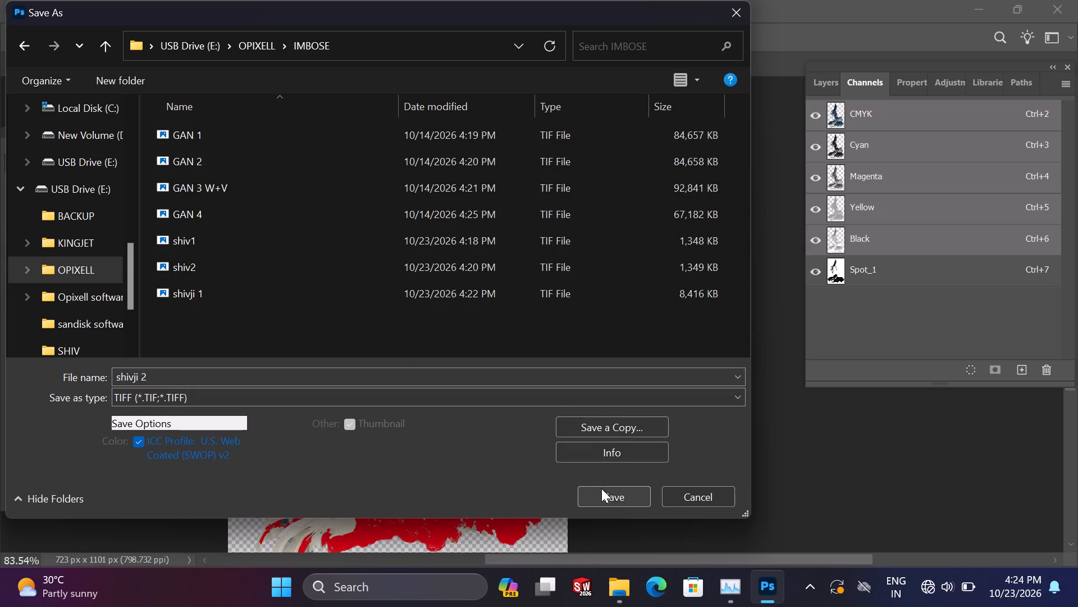
{"action": "left_click", "coordinate": [611, 492]}
{"action": "key", "text": "Return"}
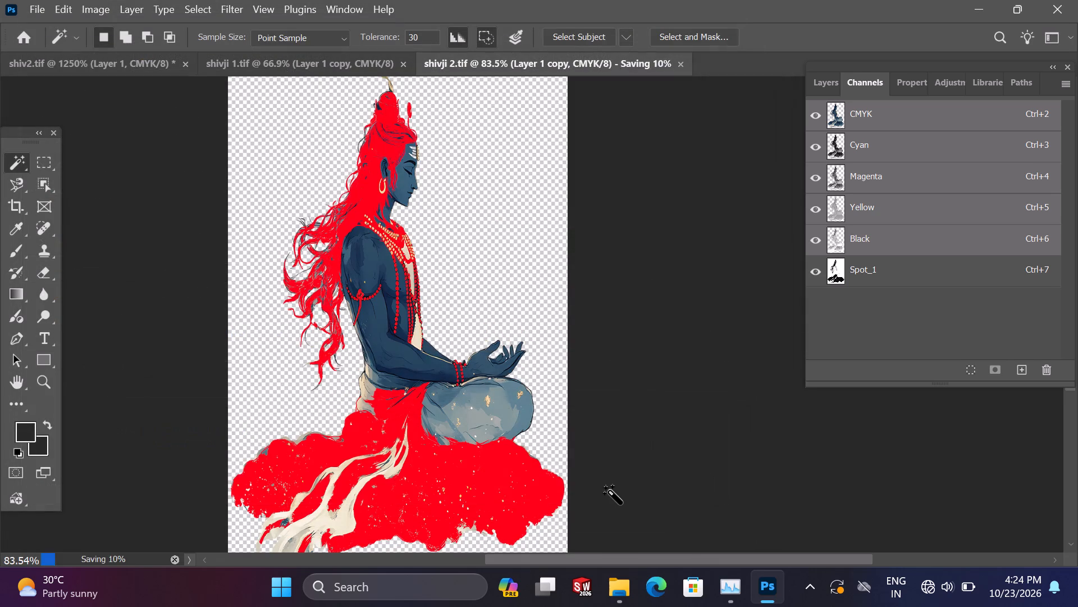
Open the shivji 3 TIFF from the IMBOSE folder inside KINGJET.
{"action": "left_click", "coordinate": [47, 8]}
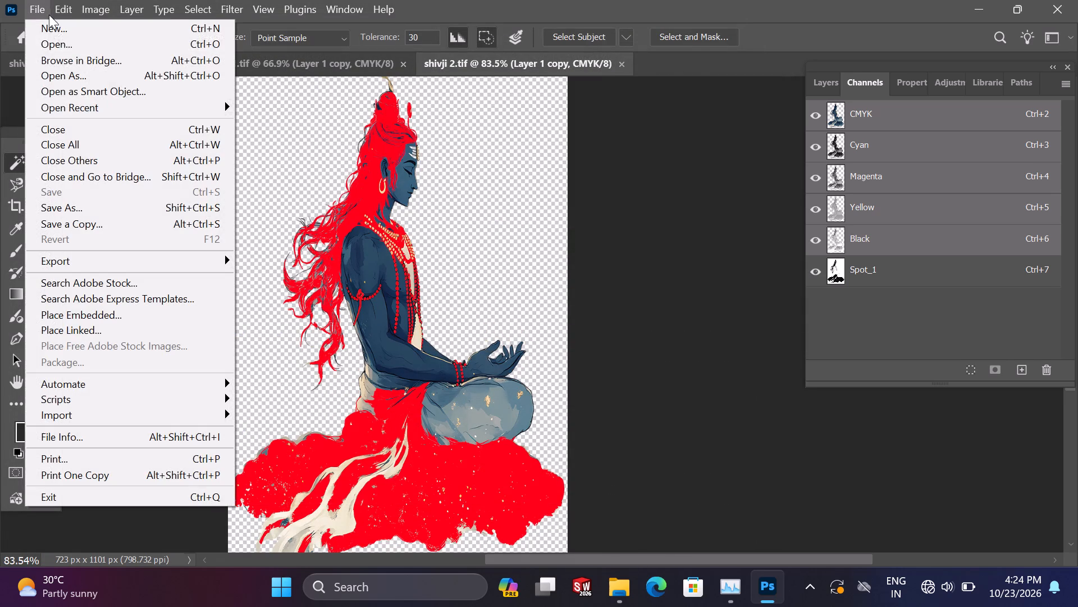
{"action": "left_click", "coordinate": [97, 42]}
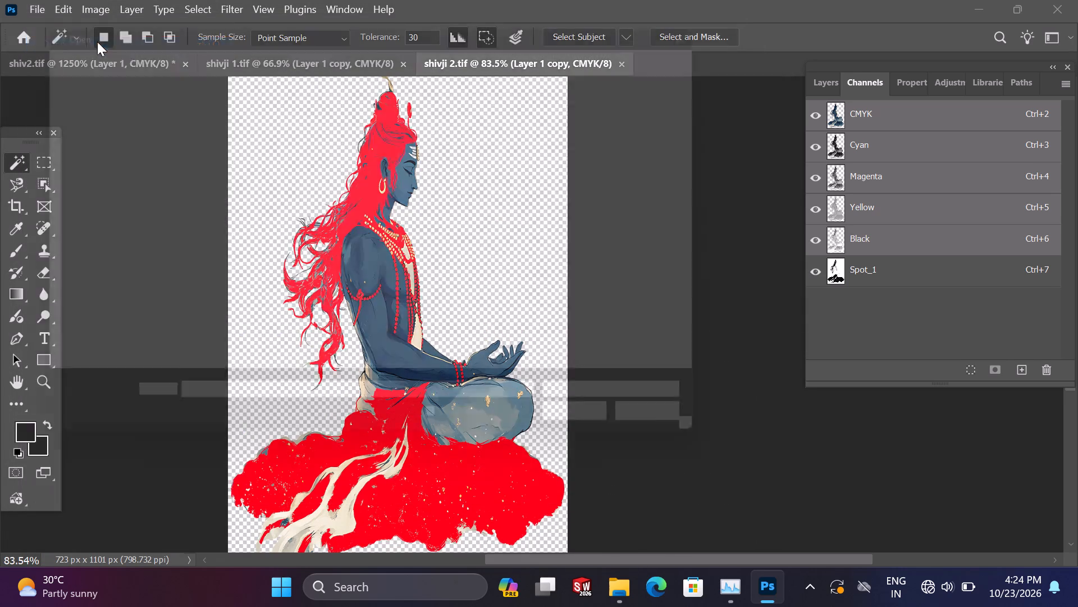
{"action": "double_click", "coordinate": [93, 296]}
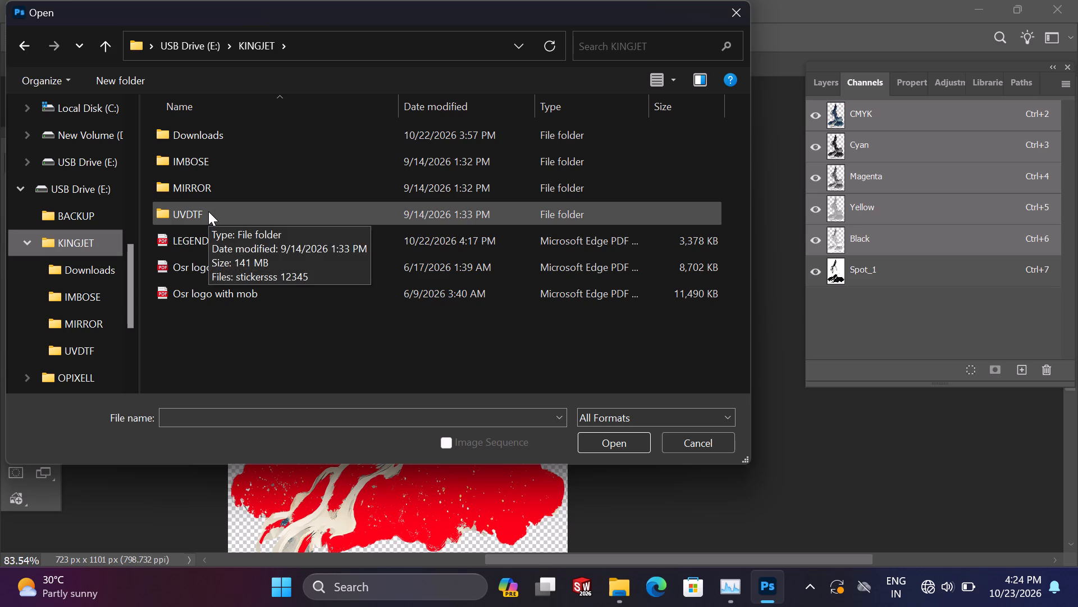
{"action": "double_click", "coordinate": [226, 161]}
{"action": "scroll", "coordinate": [227, 319], "scroll_direction": "down", "scroll_amount": 2}
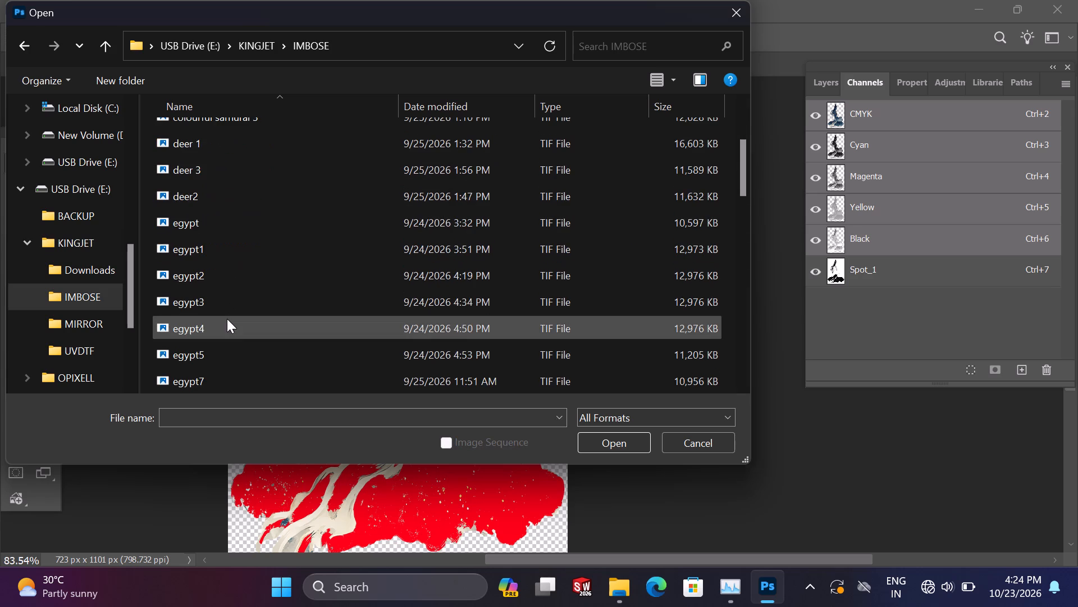
{"action": "scroll", "coordinate": [227, 319], "scroll_direction": "down", "scroll_amount": 7}
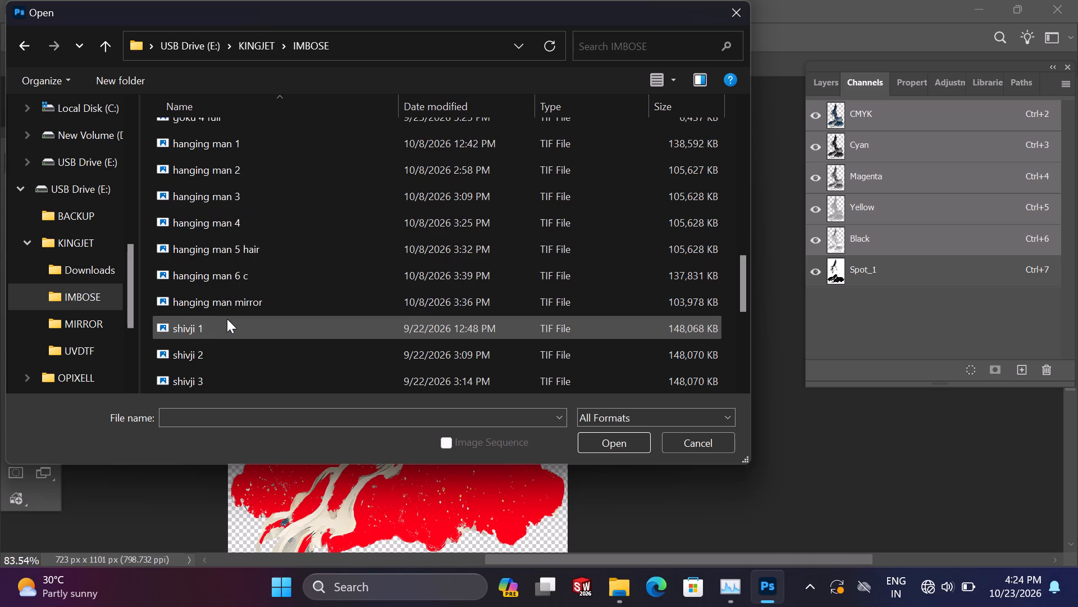
{"action": "scroll", "coordinate": [227, 319], "scroll_direction": "down", "scroll_amount": 1}
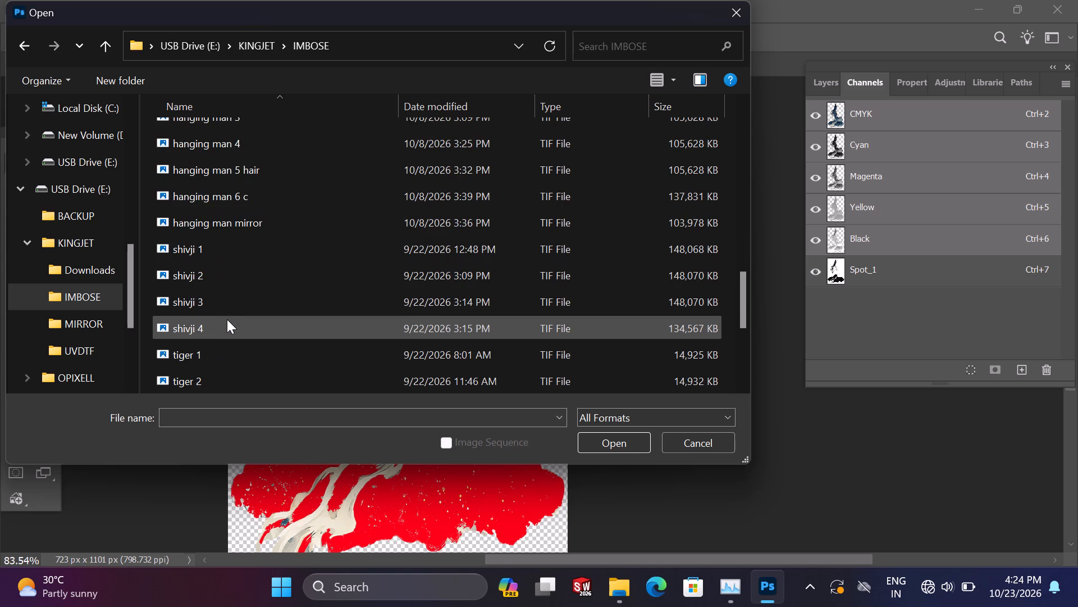
{"action": "double_click", "coordinate": [225, 296]}
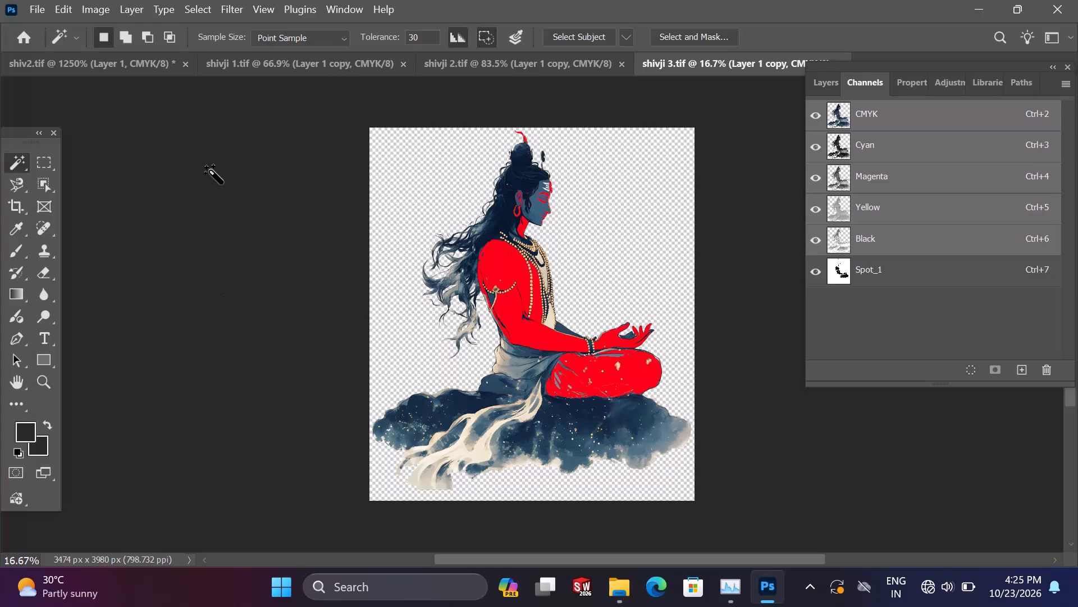
Resize the shivji 3 image to 23 mm wide by 35 mm high.
{"action": "left_click", "coordinate": [30, 7]}
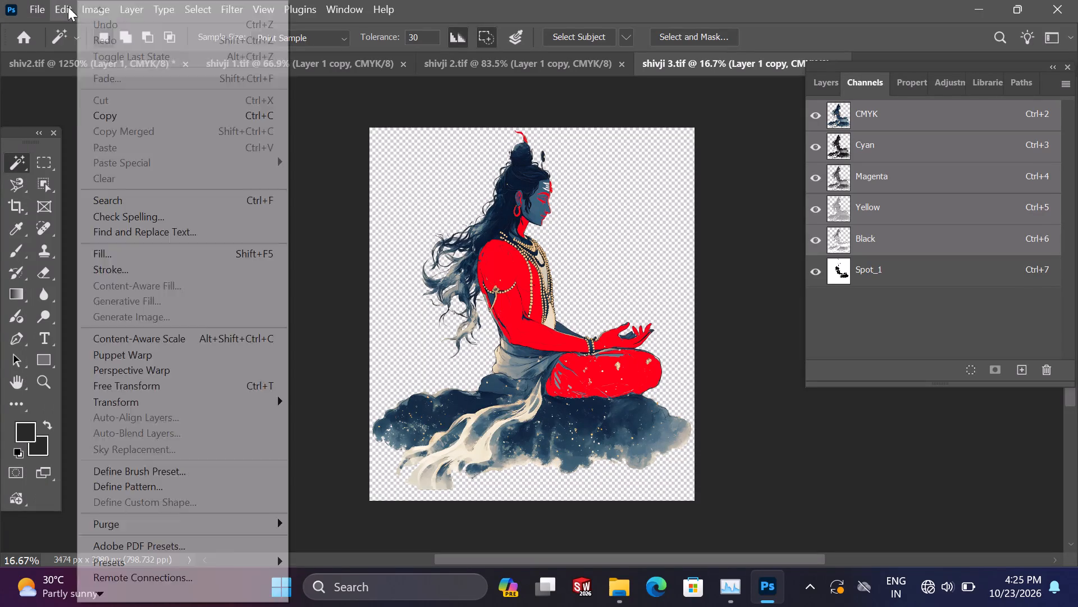
{"action": "left_click", "coordinate": [46, 103]}
{"action": "left_click", "coordinate": [89, 6]}
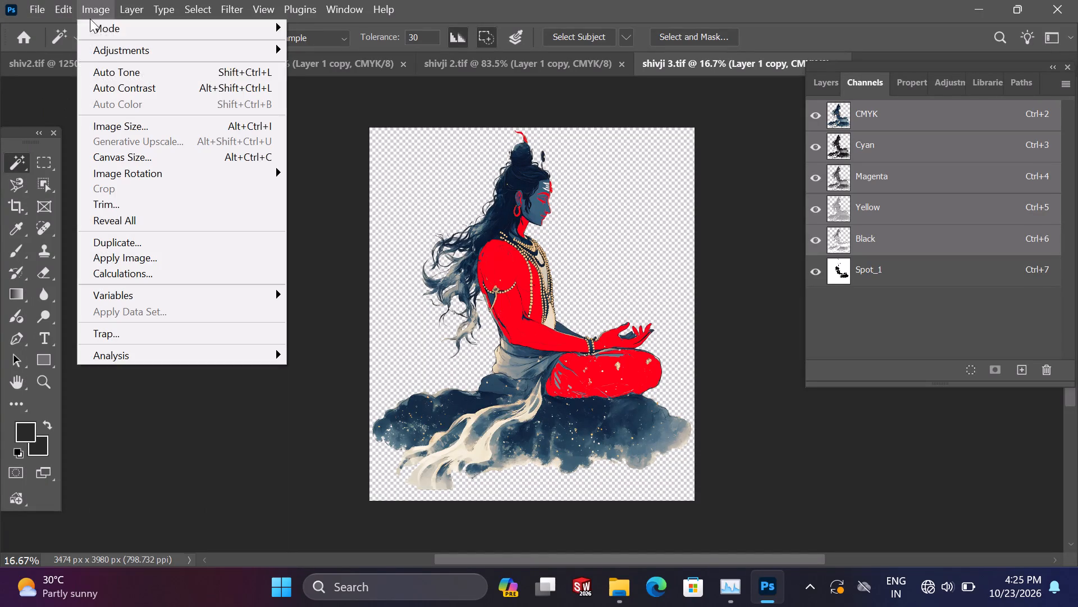
{"action": "left_click", "coordinate": [190, 124]}
{"action": "left_click", "coordinate": [664, 167]}
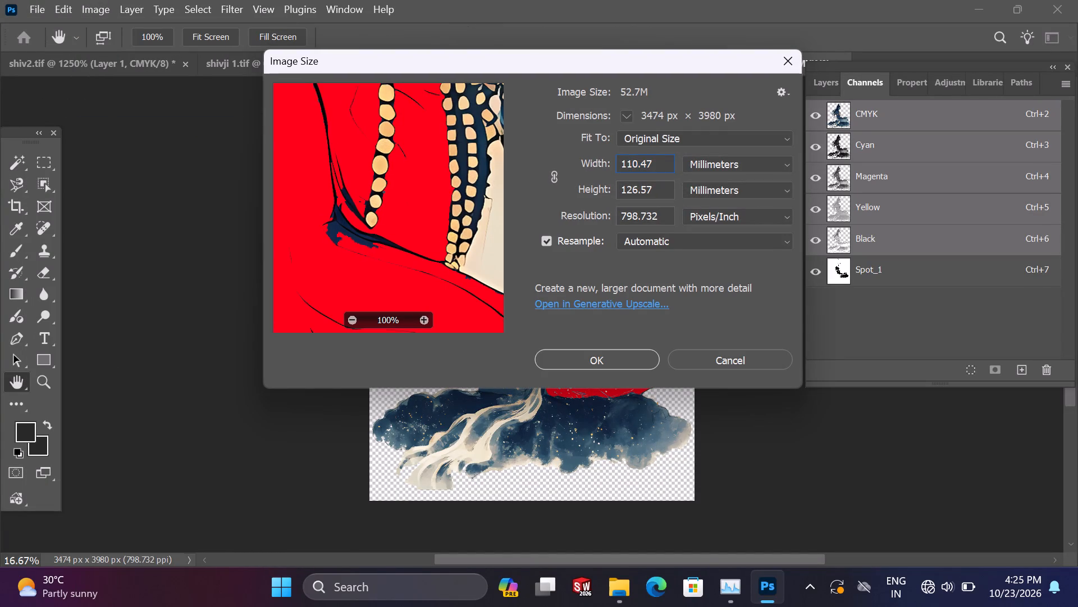
{"action": "key", "text": "BackSpace"}
{"action": "key", "text": "BackSpace"}
{"action": "key", "text": "BackSpace"}
{"action": "key", "text": "BackSpace"}
{"action": "key", "text": "BackSpace"}
{"action": "key", "text": "BackSpace"}
{"action": "key", "text": "BackSpace"}
{"action": "key", "text": "BackSpace"}
{"action": "key", "text": "BackSpace"}
{"action": "key", "text": "BackSpace"}
{"action": "key", "text": "BackSpace"}
{"action": "key", "text": "BackSpace"}
{"action": "key", "text": "BackSpace"}
{"action": "key", "text": "BackSpace"}
{"action": "key", "text": "BackSpace"}
{"action": "key", "text": "BackSpace"}
{"action": "key", "text": "BackSpace"}
{"action": "key", "text": "BackSpace"}
{"action": "key", "text": "BackSpace"}
{"action": "key", "text": "BackSpace"}
{"action": "type", "text": "23"}
{"action": "left_click", "coordinate": [666, 184]}
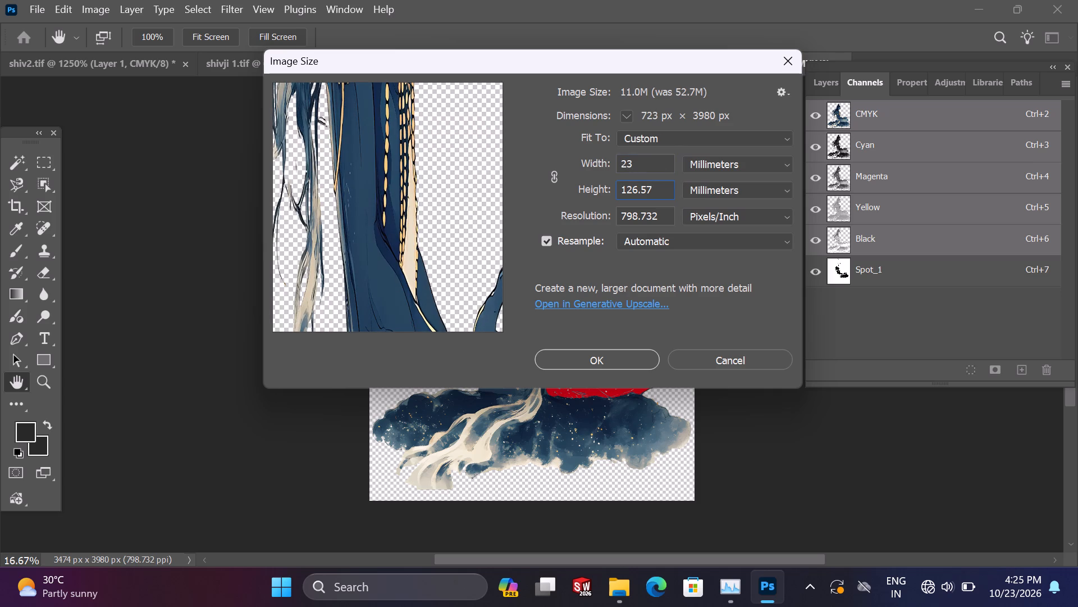
{"action": "key", "text": "BackSpace"}
{"action": "key", "text": "BackSpace"}
{"action": "key", "text": "BackSpace"}
{"action": "key", "text": "BackSpace"}
{"action": "key", "text": "BackSpace"}
{"action": "key", "text": "BackSpace"}
{"action": "key", "text": "BackSpace"}
{"action": "key", "text": "BackSpace"}
{"action": "key", "text": "BackSpace"}
{"action": "key", "text": "BackSpace"}
{"action": "key", "text": "BackSpace"}
{"action": "key", "text": "BackSpace"}
{"action": "key", "text": "BackSpace"}
{"action": "key", "text": "BackSpace"}
{"action": "key", "text": "BackSpace"}
{"action": "key", "text": "BackSpace"}
{"action": "key", "text": "BackSpace"}
{"action": "key", "text": "BackSpace"}
{"action": "type", "text": "35"}
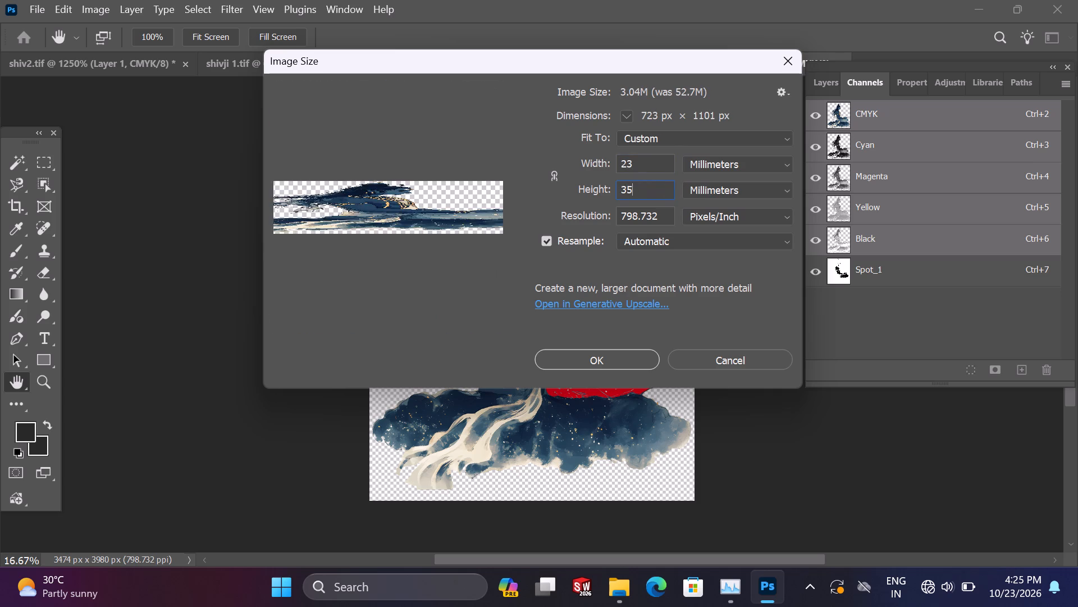
{"action": "left_click", "coordinate": [613, 369]}
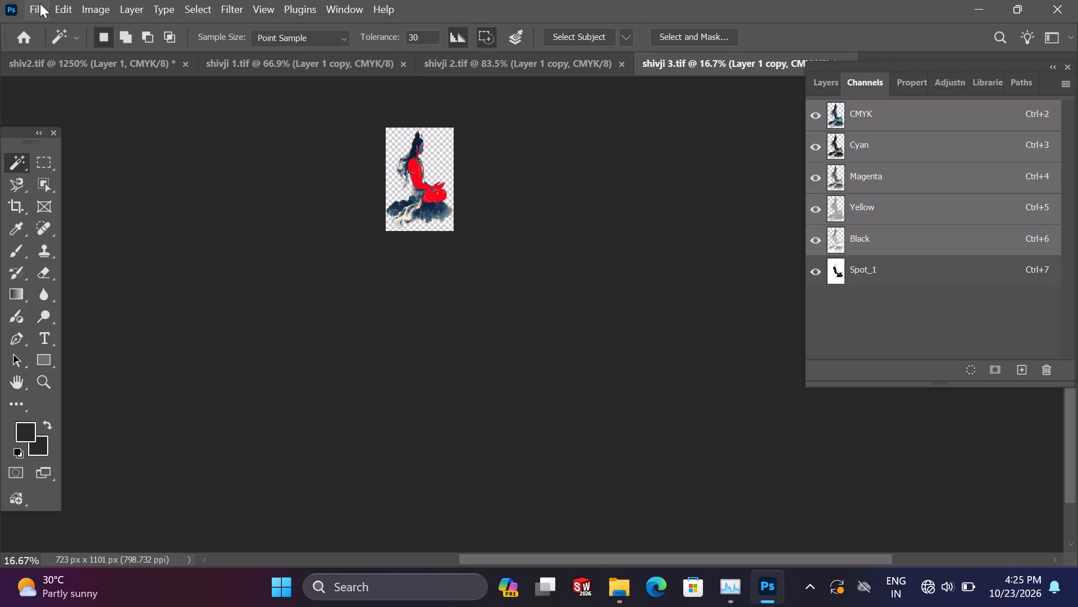
Save the resized image as TIFF shivji 3 in OPIXELL's IMBOSE folder, accepting the offered TIFF options.
{"action": "left_click", "coordinate": [40, 3]}
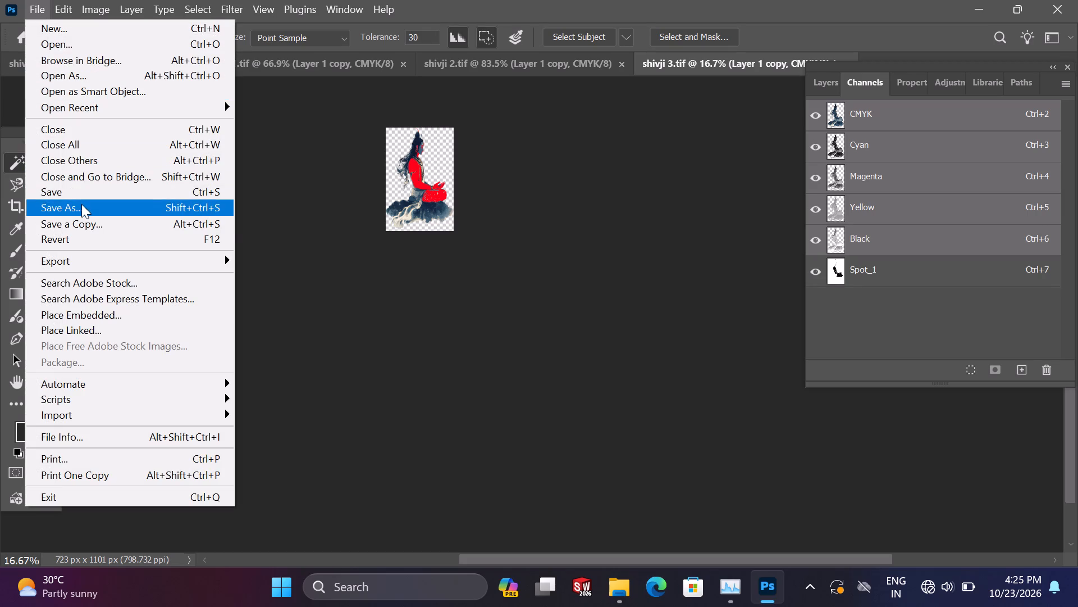
{"action": "left_click", "coordinate": [81, 205]}
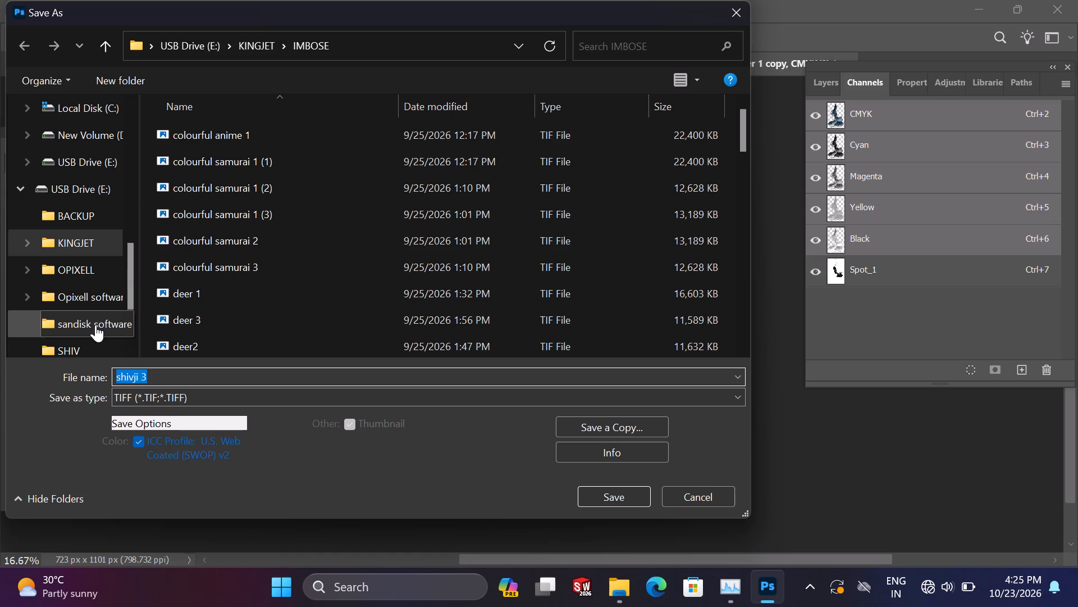
{"action": "left_click", "coordinate": [95, 270]}
{"action": "double_click", "coordinate": [262, 131]}
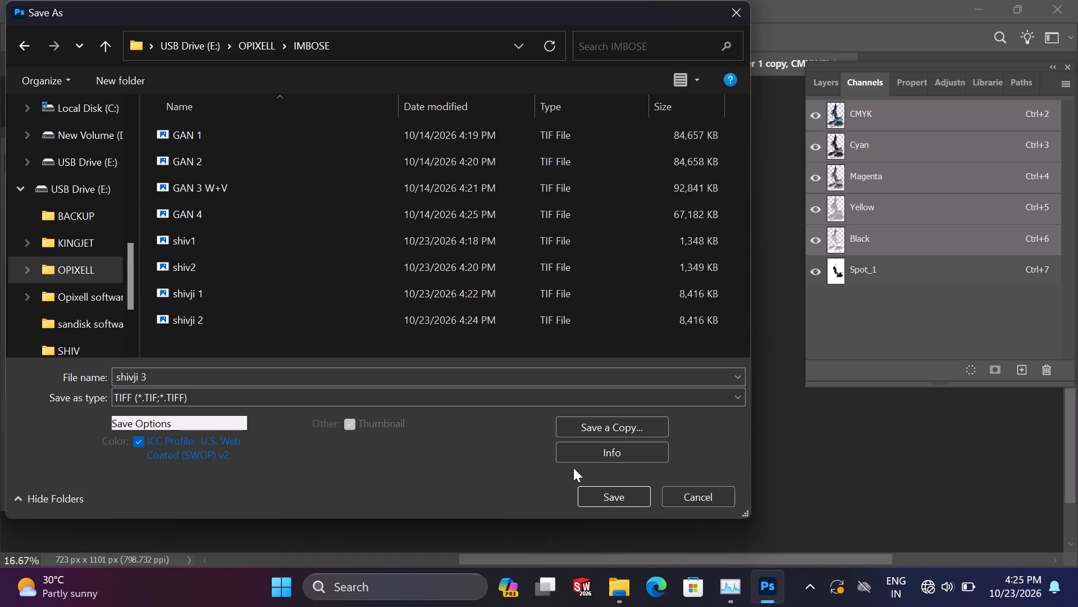
{"action": "left_click", "coordinate": [610, 488]}
{"action": "key", "text": "Return"}
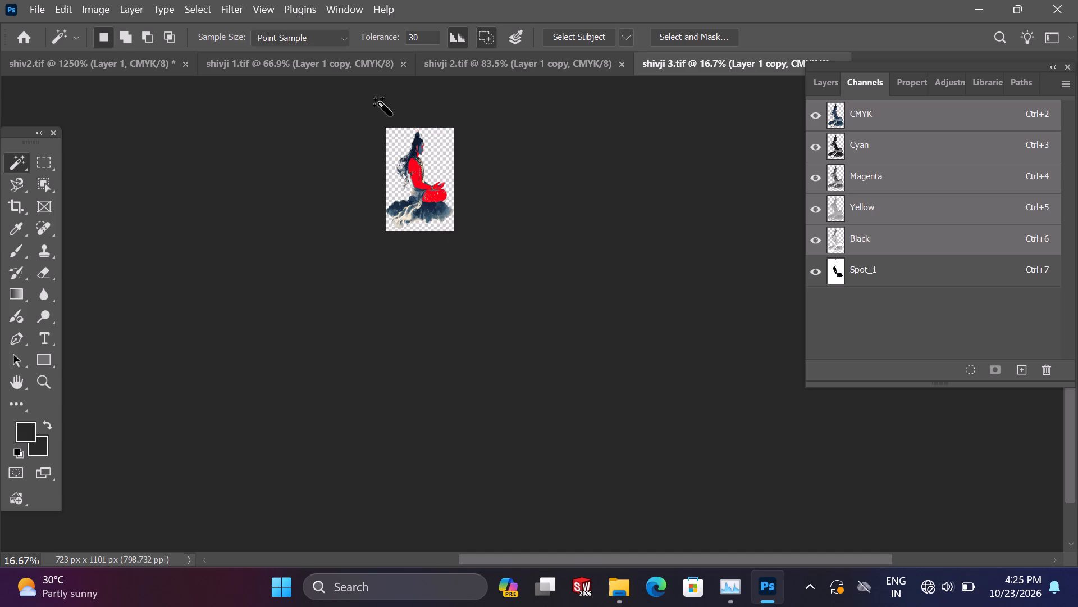
Open the shivji 4 TIFF from the IMBOSE folder inside KINGJET.
{"action": "left_click", "coordinate": [38, 9]}
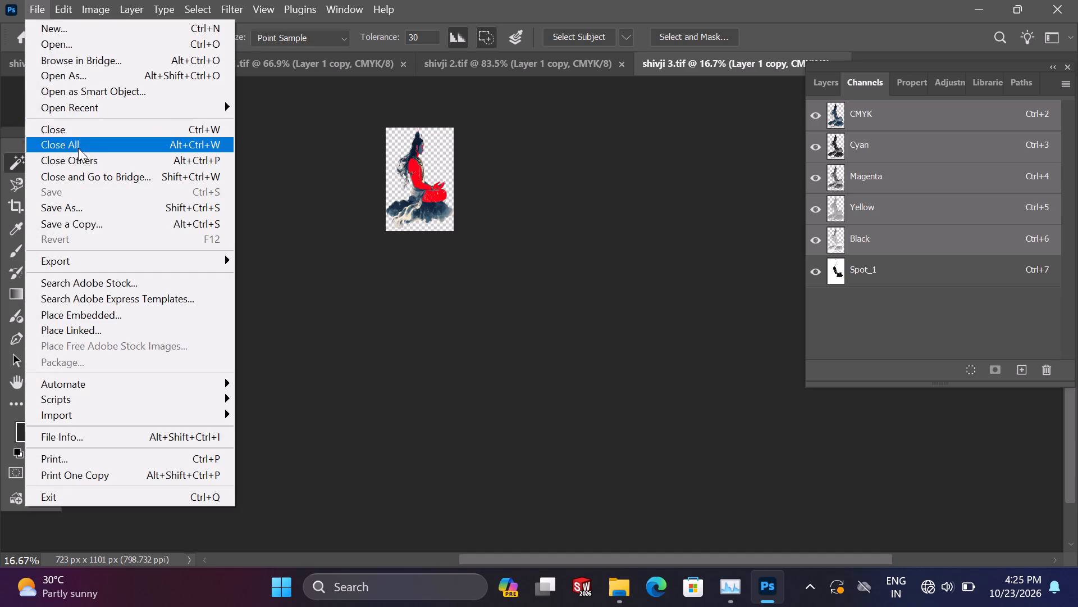
{"action": "left_click", "coordinate": [53, 38]}
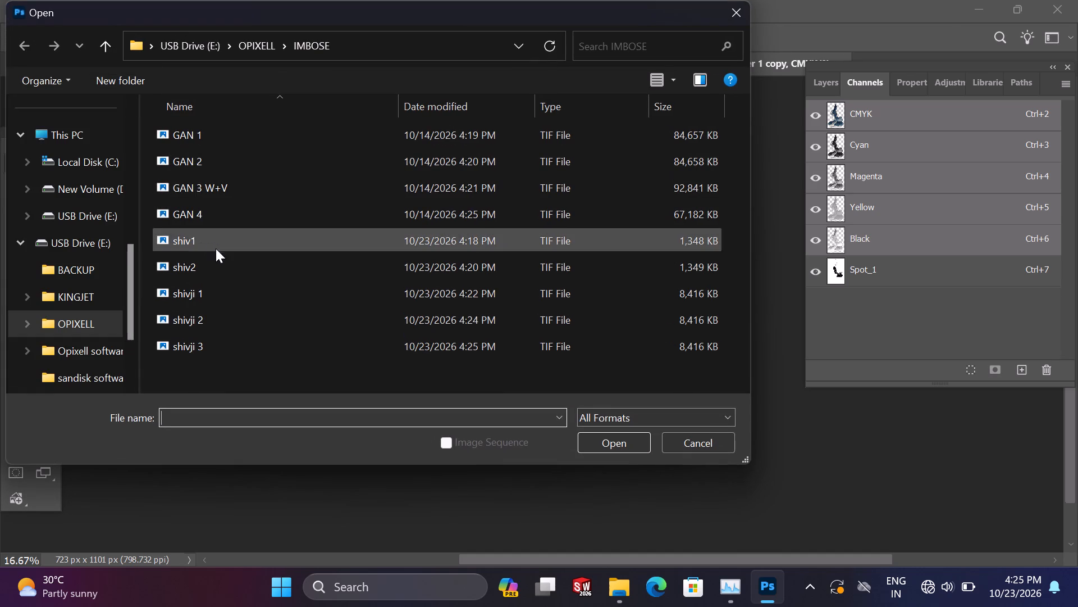
{"action": "left_click", "coordinate": [84, 293]}
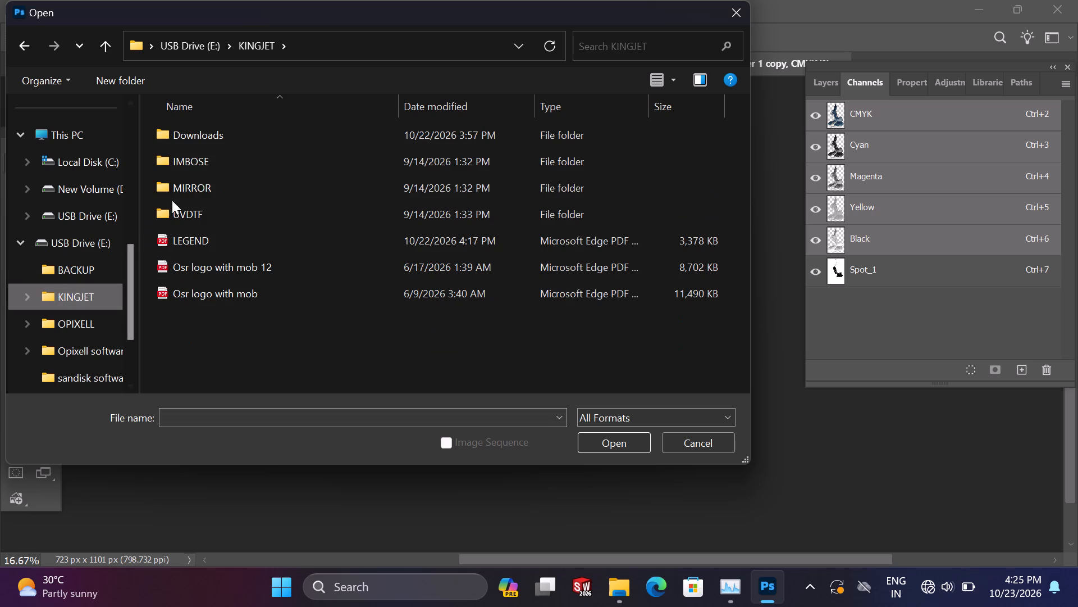
{"action": "double_click", "coordinate": [197, 162]}
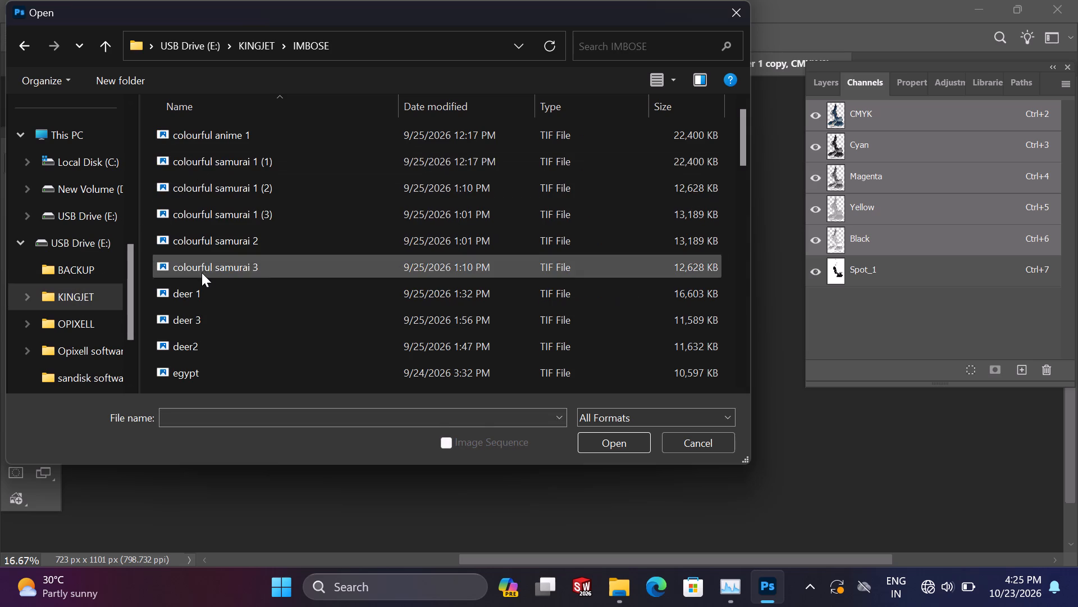
{"action": "scroll", "coordinate": [202, 282], "scroll_direction": "down", "scroll_amount": 12}
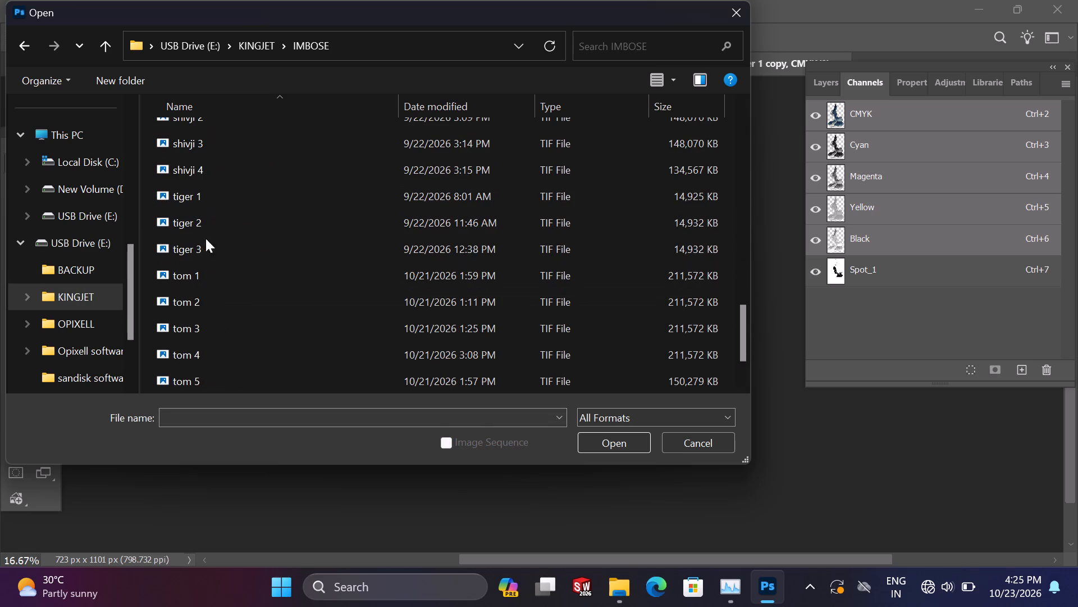
{"action": "scroll", "coordinate": [216, 179], "scroll_direction": "up", "scroll_amount": 1}
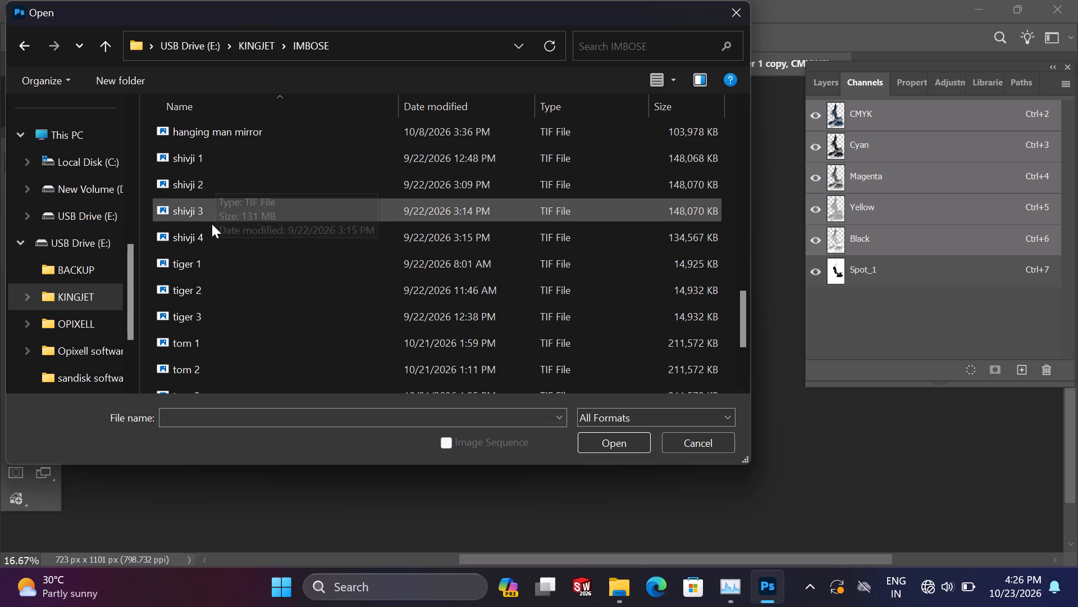
{"action": "double_click", "coordinate": [220, 240]}
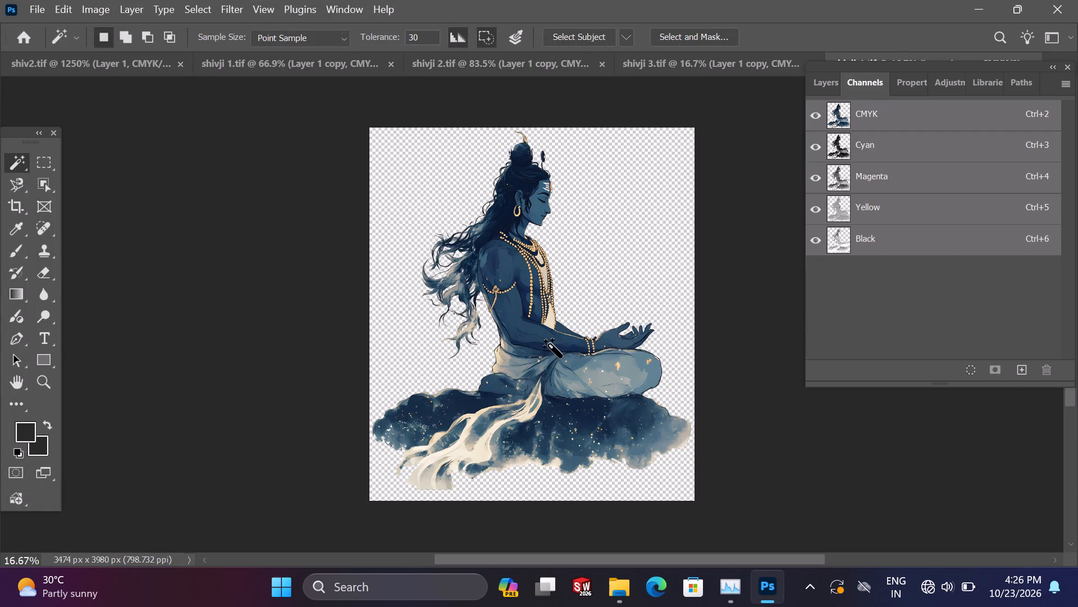
Resize the shivji 4 image to 23 mm wide by 35 mm high.
{"action": "left_click", "coordinate": [86, 10]}
{"action": "left_click", "coordinate": [167, 138]}
{"action": "left_click", "coordinate": [171, 126]}
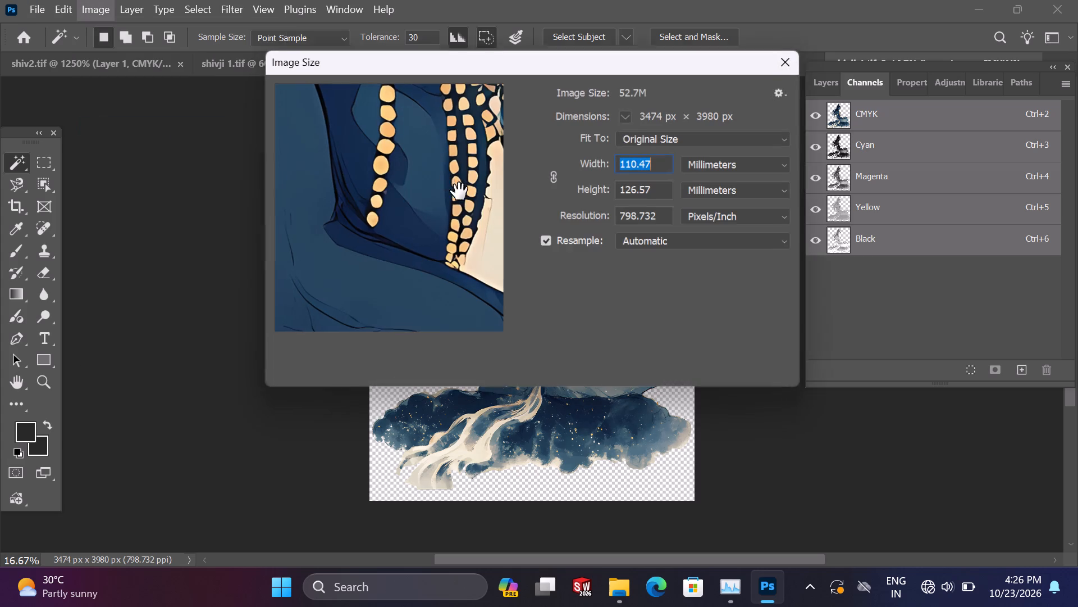
{"action": "left_click", "coordinate": [663, 157]}
{"action": "key", "text": "BackSpace"}
{"action": "key", "text": "BackSpace"}
{"action": "key", "text": "BackSpace"}
{"action": "key", "text": "BackSpace"}
{"action": "key", "text": "BackSpace"}
{"action": "key", "text": "BackSpace"}
{"action": "key", "text": "BackSpace"}
{"action": "key", "text": "BackSpace"}
{"action": "key", "text": "BackSpace"}
{"action": "key", "text": "BackSpace"}
{"action": "key", "text": "BackSpace"}
{"action": "key", "text": "BackSpace"}
{"action": "key", "text": "BackSpace"}
{"action": "key", "text": "BackSpace"}
{"action": "key", "text": "BackSpace"}
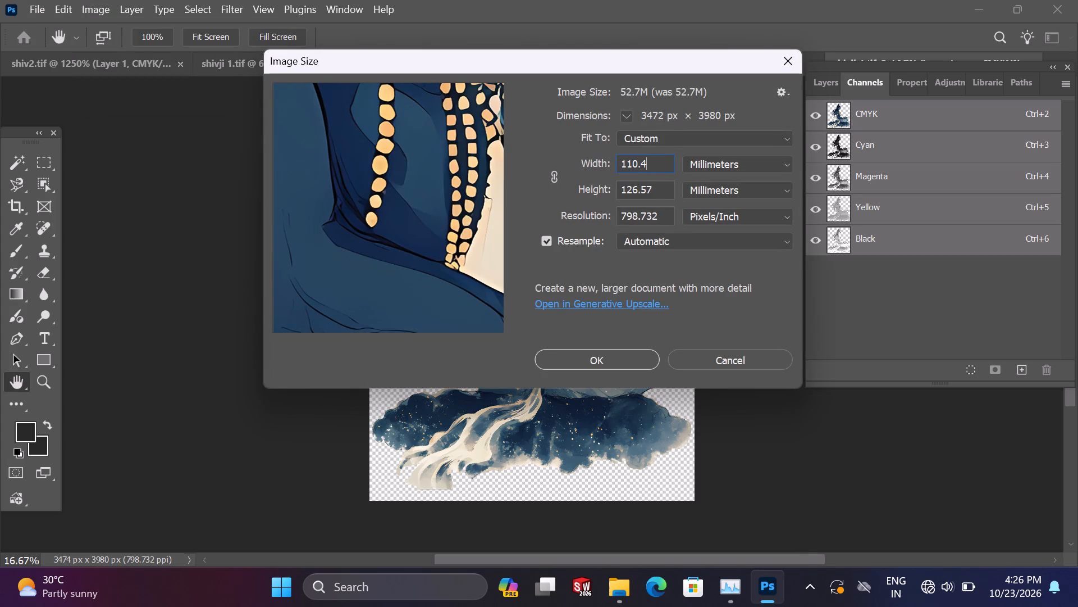
{"action": "type", "text": "23"}
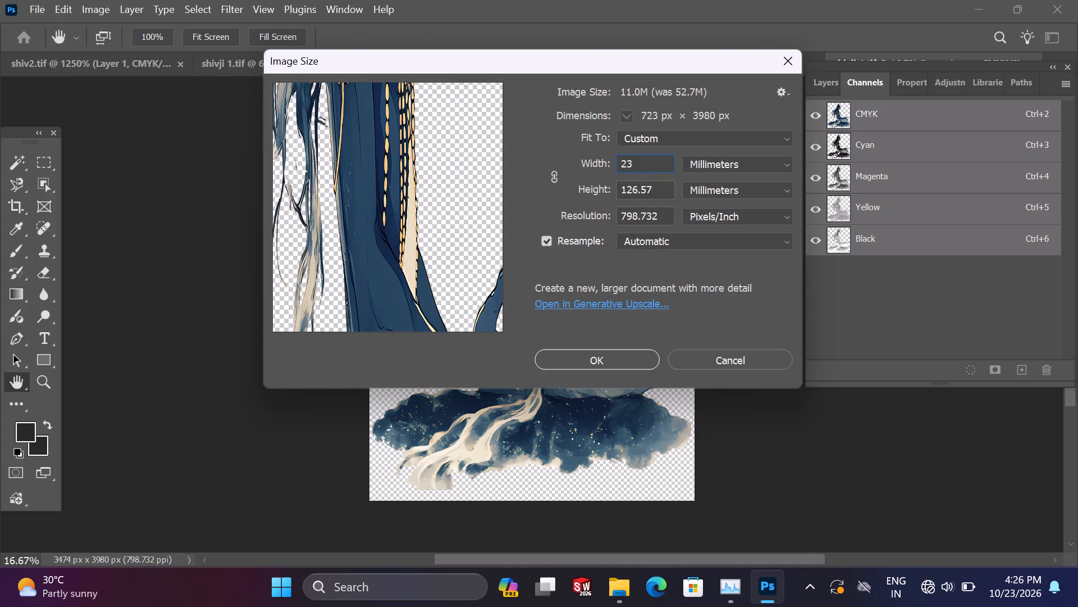
{"action": "left_click", "coordinate": [666, 189]}
{"action": "key", "text": "BackSpace"}
{"action": "key", "text": "BackSpace"}
{"action": "key", "text": "BackSpace"}
{"action": "key", "text": "BackSpace"}
{"action": "key", "text": "BackSpace"}
{"action": "key", "text": "BackSpace"}
{"action": "key", "text": "BackSpace"}
{"action": "key", "text": "BackSpace"}
{"action": "key", "text": "BackSpace"}
{"action": "key", "text": "BackSpace"}
{"action": "type", "text": "35"}
{"action": "left_click", "coordinate": [600, 359]}
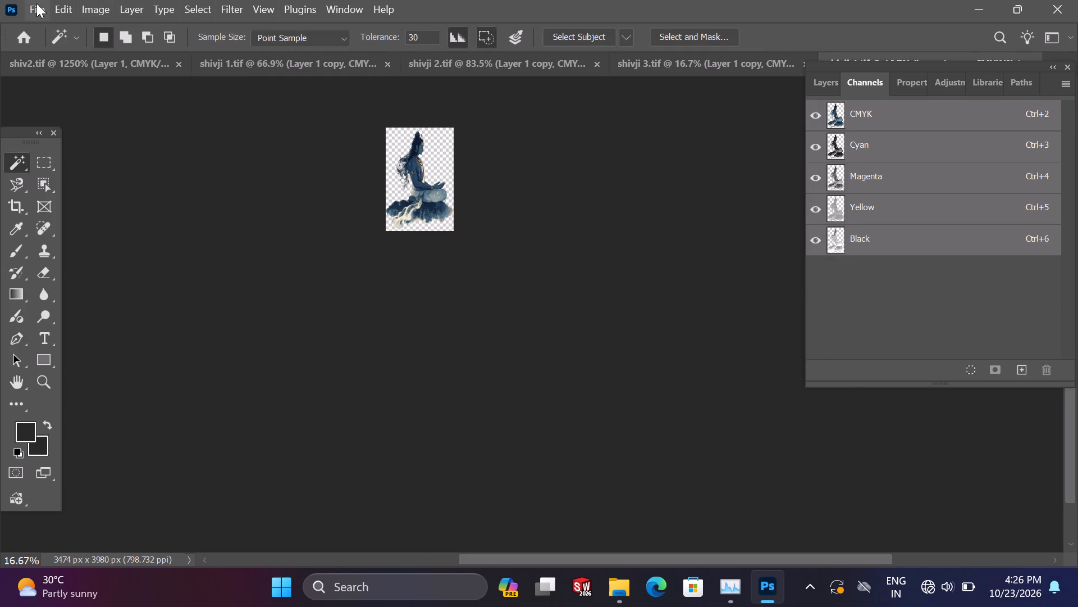
Save the resized image as TIFF shivji 4 in OPIXELL's IMBOSE folder, accepting the offered TIFF options.
{"action": "left_click", "coordinate": [36, 3]}
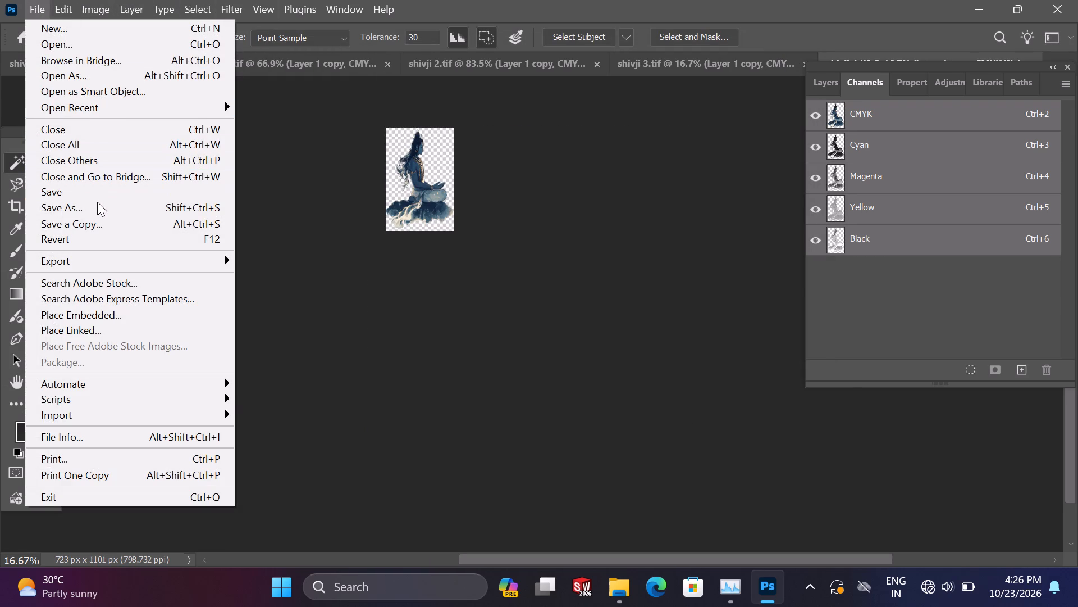
{"action": "left_click", "coordinate": [97, 202]}
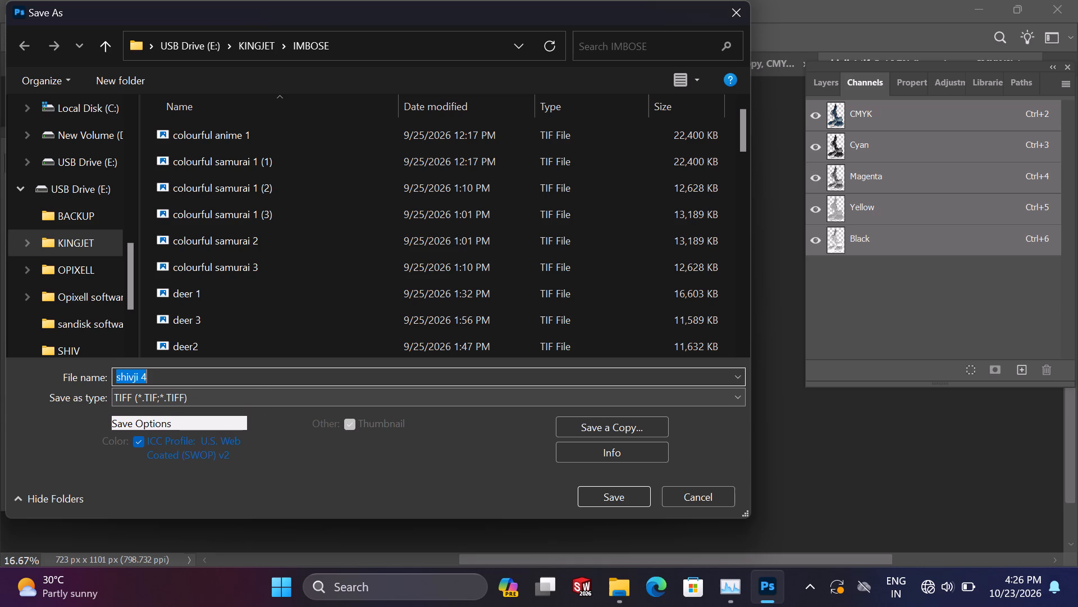
{"action": "left_click", "coordinate": [95, 278]}
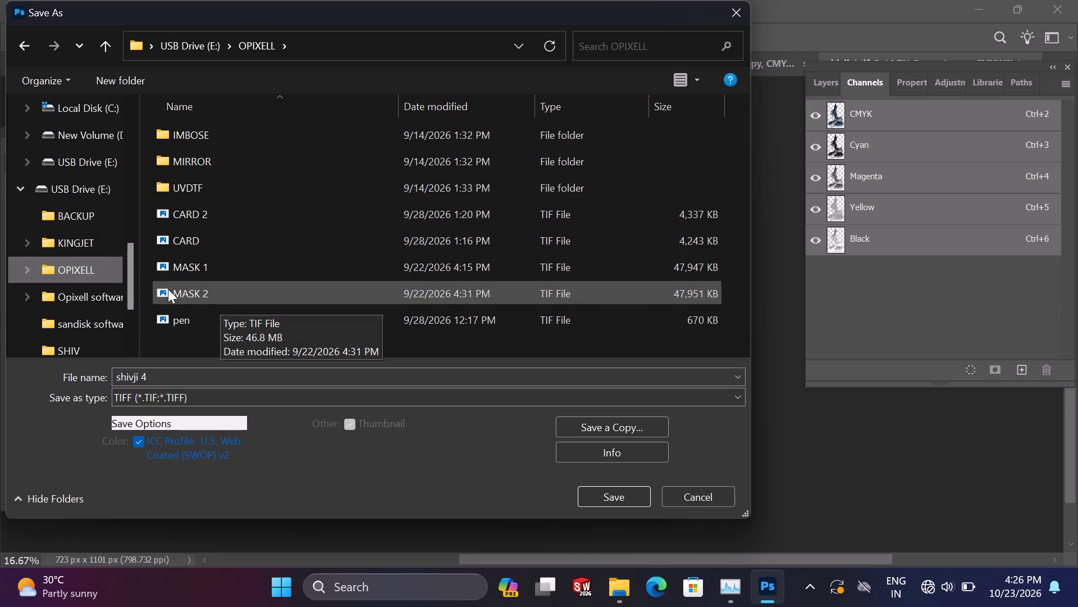
{"action": "double_click", "coordinate": [190, 131]}
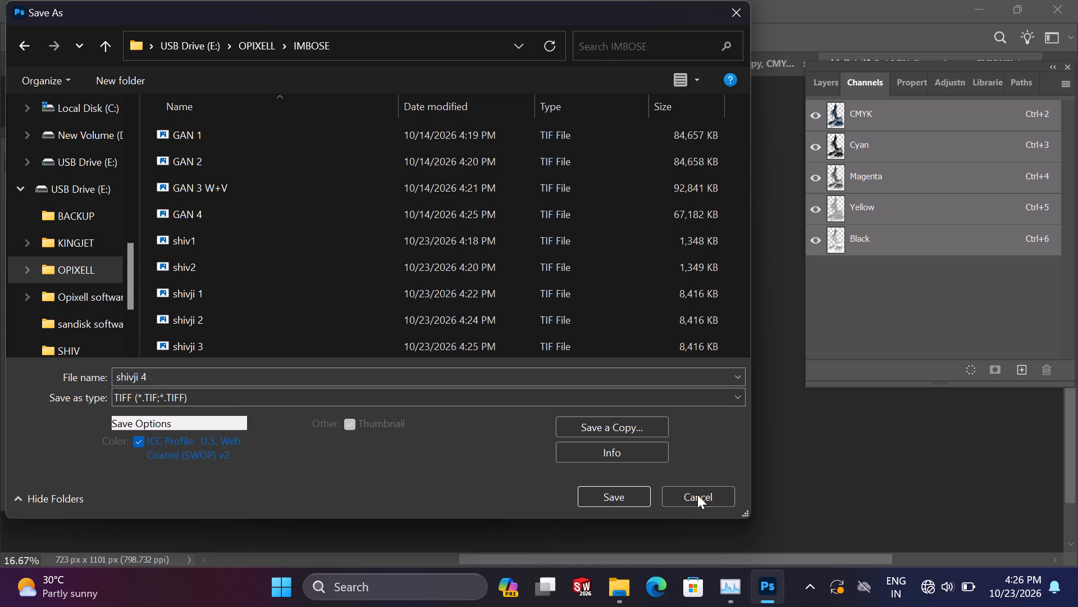
{"action": "left_click", "coordinate": [619, 492]}
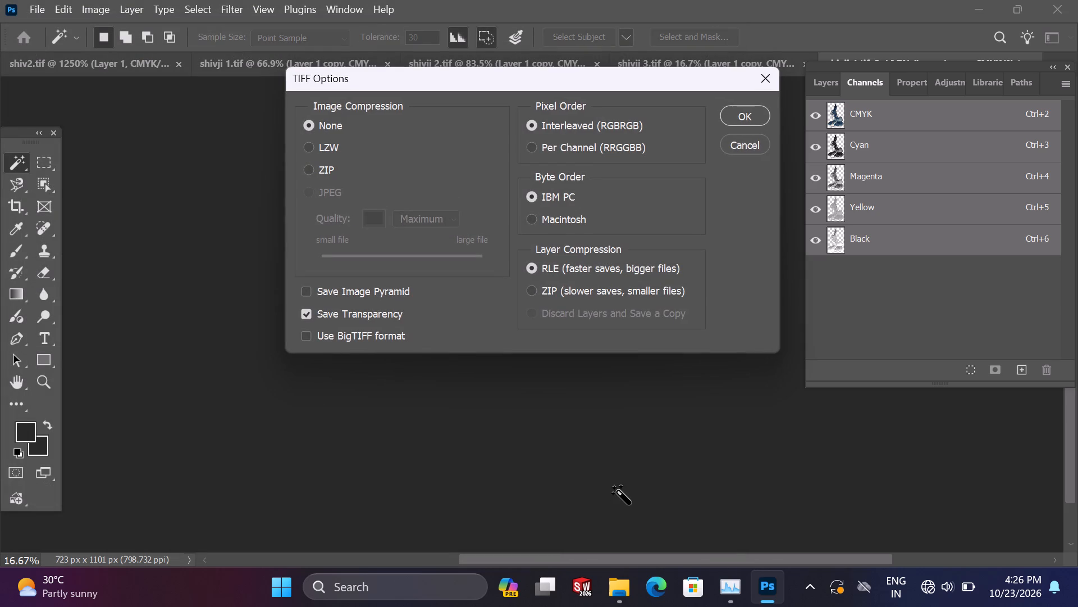
{"action": "key", "text": "Return"}
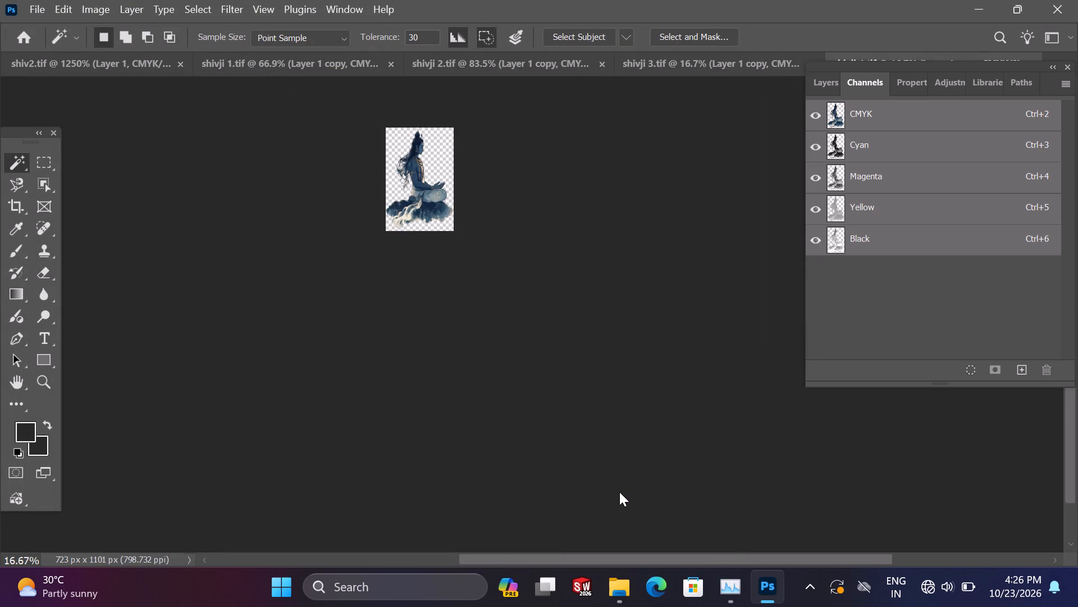